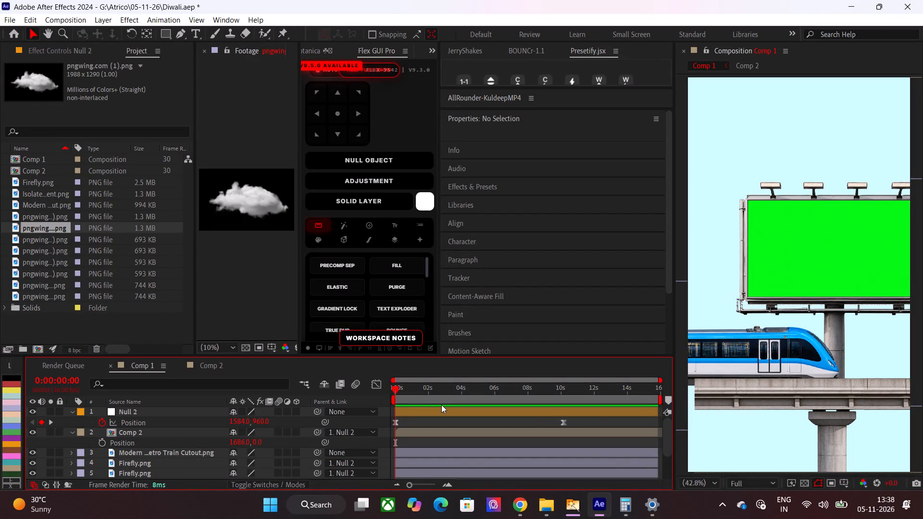
Set Null 2's first Position keyframe to X 1536 at 0:00 and scrub through the move to its second keyframe.
{"action": "left_click_drag", "start_coordinate": [238, 424], "coordinate": [228, 424]}
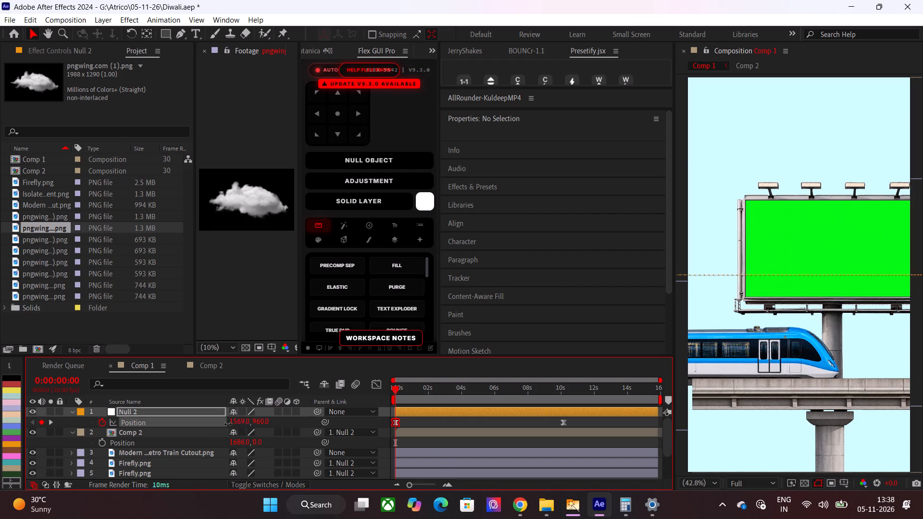
{"action": "left_click_drag", "start_coordinate": [228, 424], "coordinate": [209, 424]}
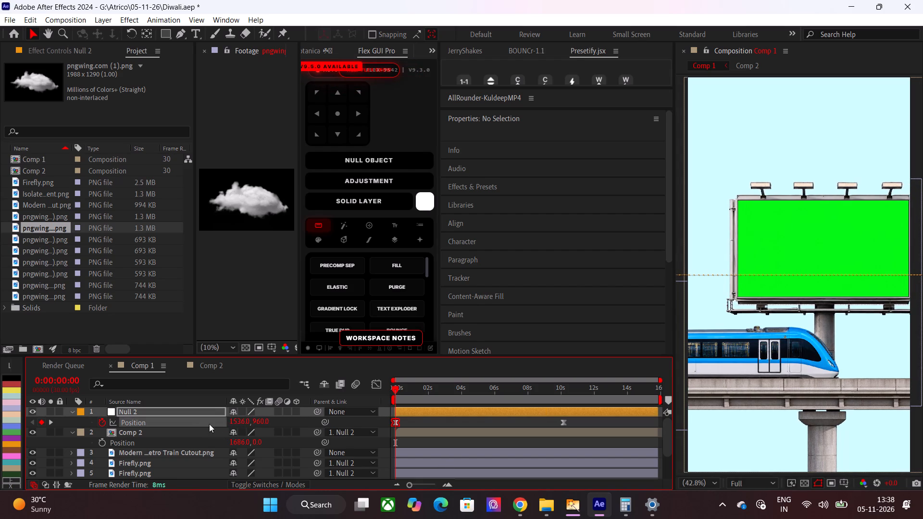
{"action": "left_click_drag", "start_coordinate": [401, 393], "coordinate": [490, 406]}
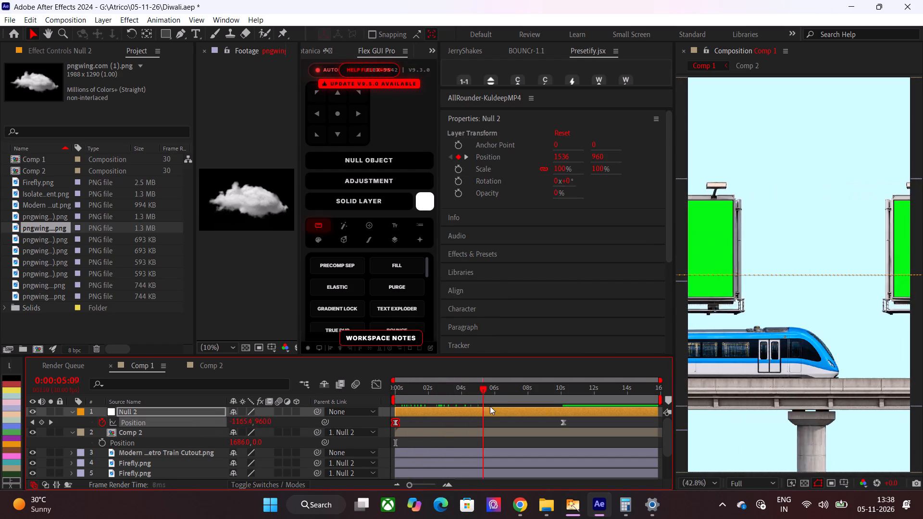
{"action": "left_click_drag", "start_coordinate": [490, 406], "coordinate": [561, 420]}
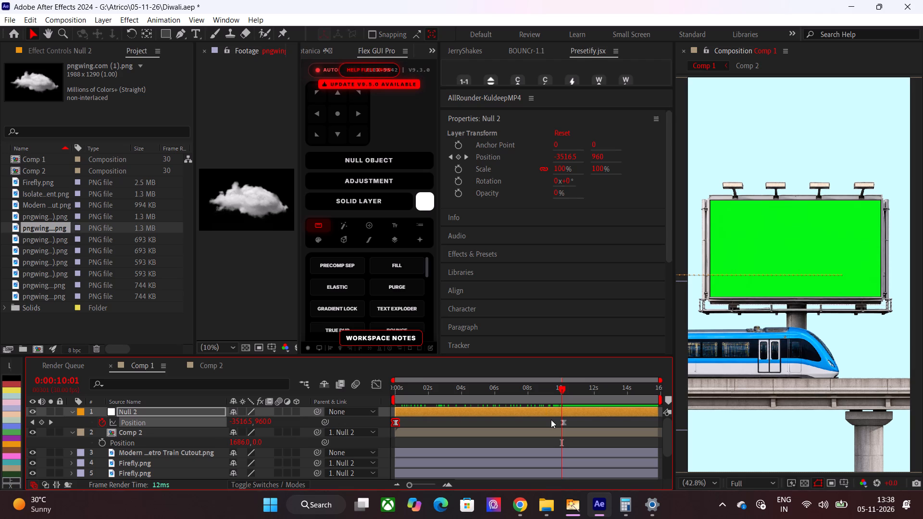
{"action": "left_click", "coordinate": [563, 400]}
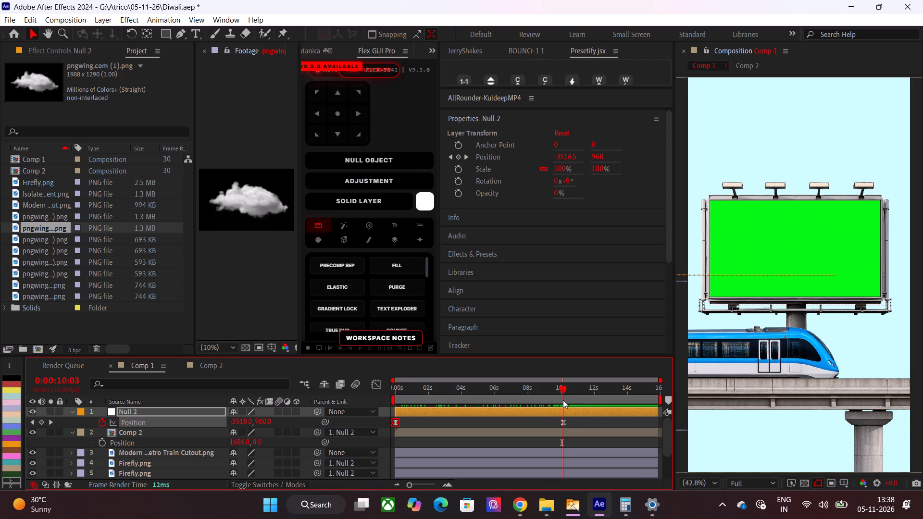
{"action": "left_click_drag", "start_coordinate": [553, 394], "coordinate": [390, 394]}
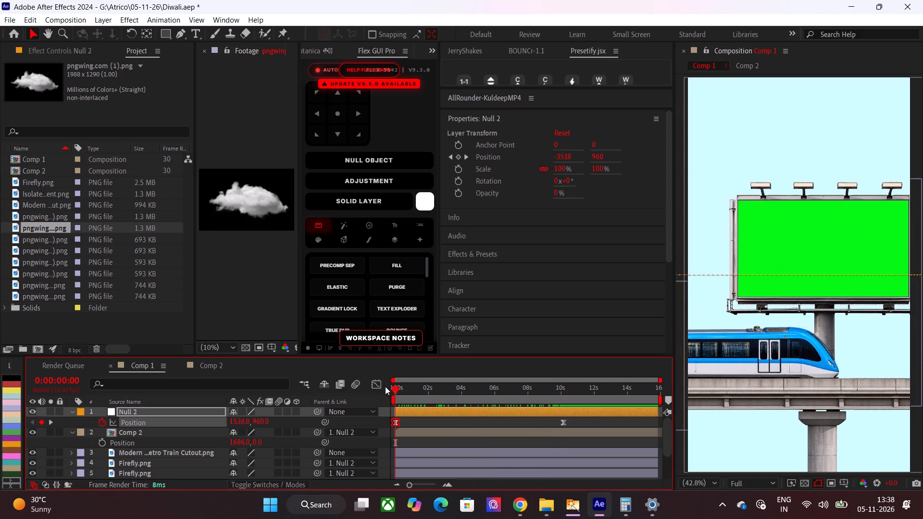
Add the cloud image pngwing.com (1).png to Comp 1 directly below the Null 2 layer.
{"action": "left_click", "coordinate": [113, 322]}
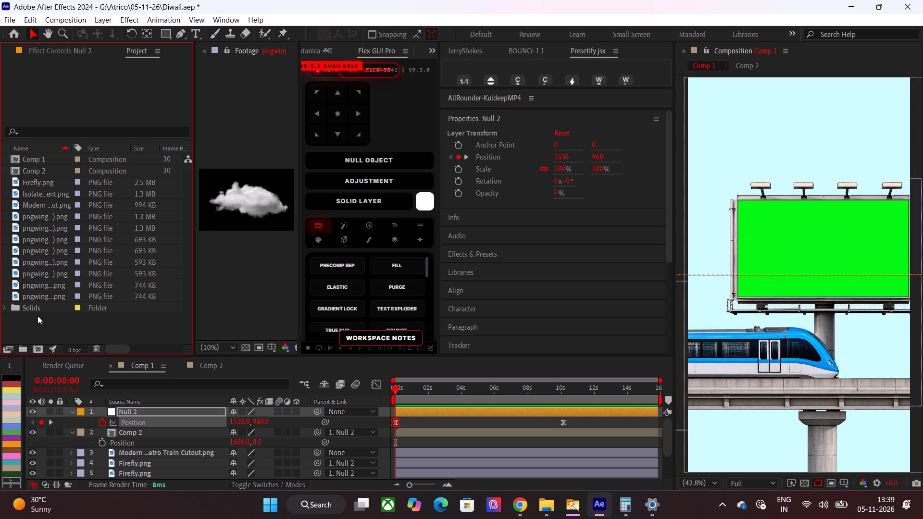
{"action": "left_click", "coordinate": [55, 230]}
{"action": "left_click", "coordinate": [39, 198]}
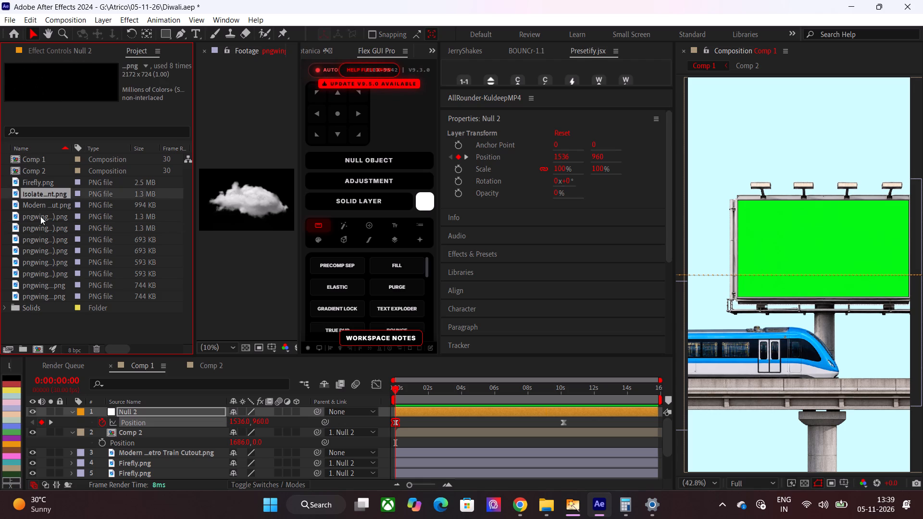
{"action": "left_click", "coordinate": [41, 216]}
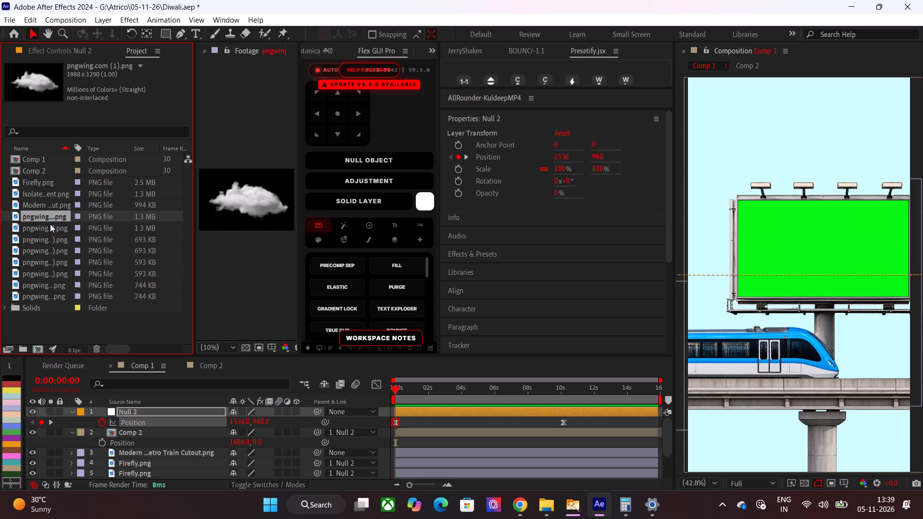
{"action": "left_click", "coordinate": [40, 210]}
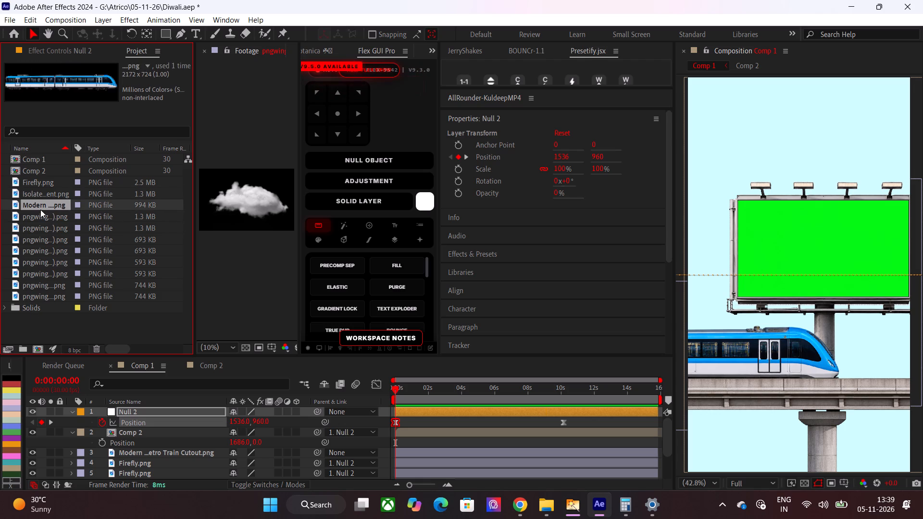
{"action": "left_click", "coordinate": [43, 216]}
{"action": "left_click_drag", "start_coordinate": [42, 216], "coordinate": [119, 430]}
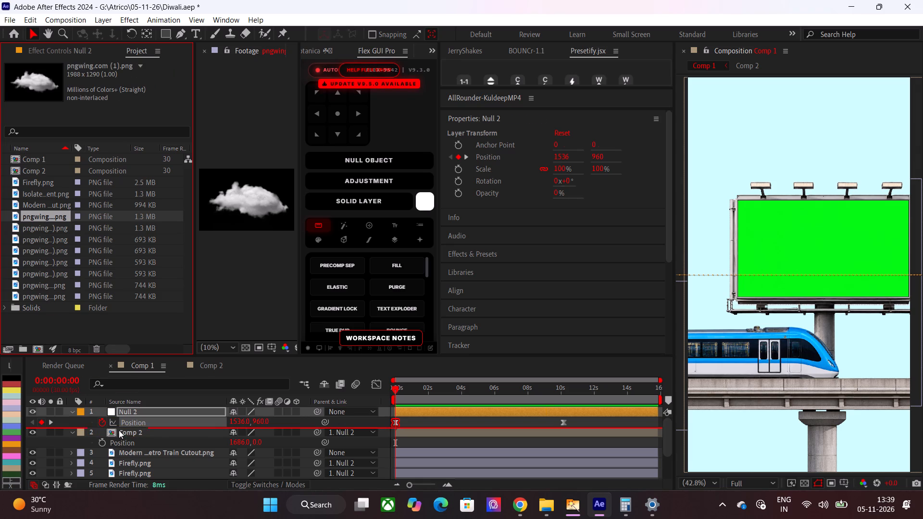
Scale the cloud layer to 33% and place it in the sky above the billboard, at about 318, 222.
{"action": "key", "text": "s"}
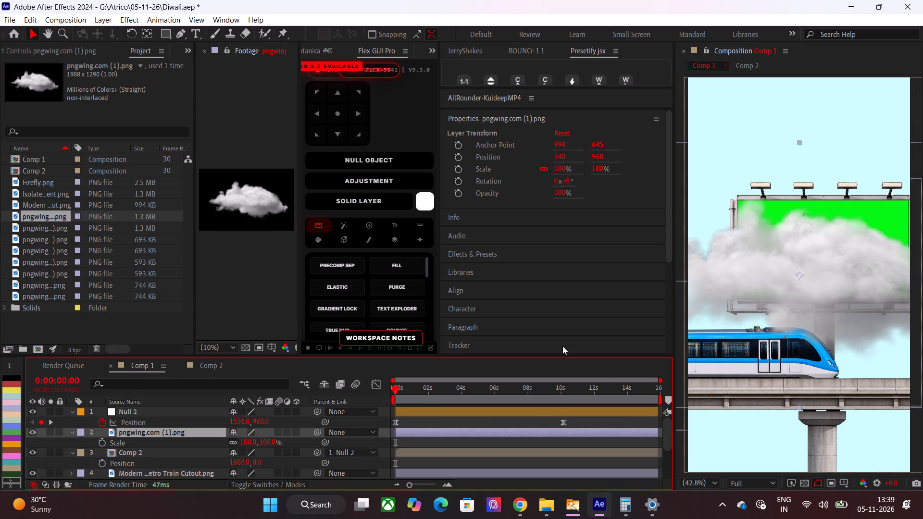
{"action": "left_click_drag", "start_coordinate": [264, 442], "coordinate": [228, 446]}
{"action": "left_click_drag", "start_coordinate": [810, 279], "coordinate": [764, 127]}
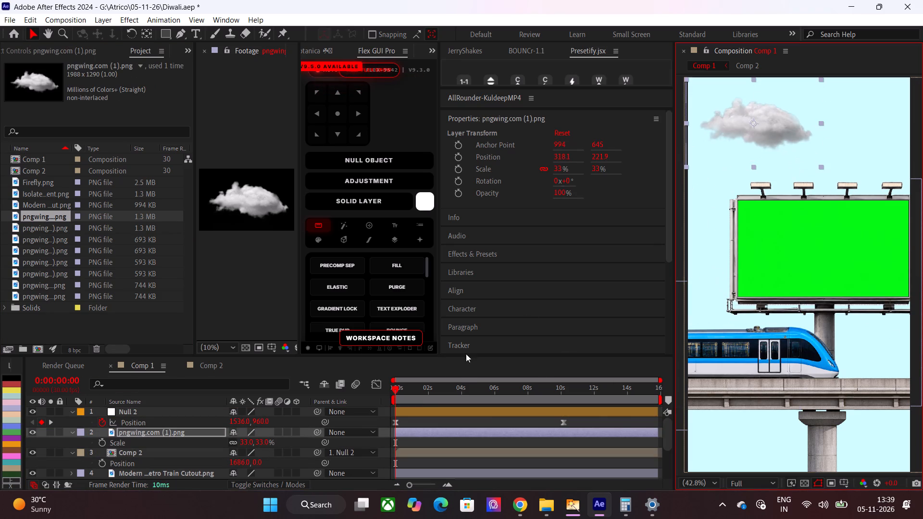
Apply a Tint effect to the cloud, mapping black to the sampled pale blue sky colour, with Amount to Tint at 75%.
{"action": "key", "text": "ctrl+Tab"}
{"action": "type", "text": "tint"}
{"action": "key", "text": "Return"}
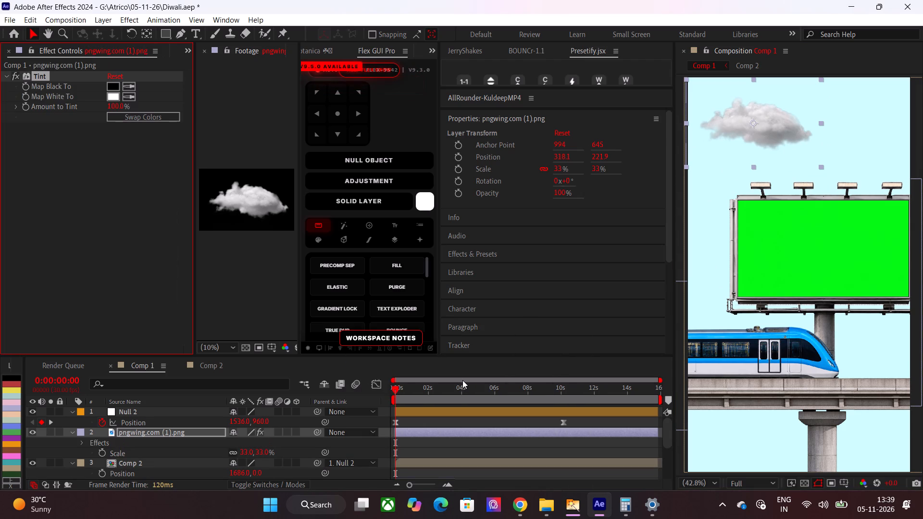
{"action": "left_click", "coordinate": [128, 85]}
{"action": "left_click", "coordinate": [711, 171]}
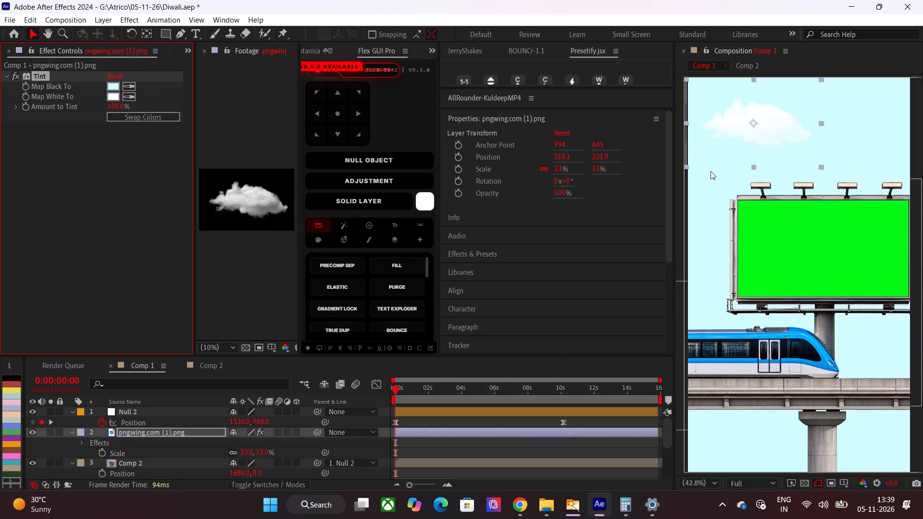
{"action": "left_click_drag", "start_coordinate": [112, 107], "coordinate": [109, 107]}
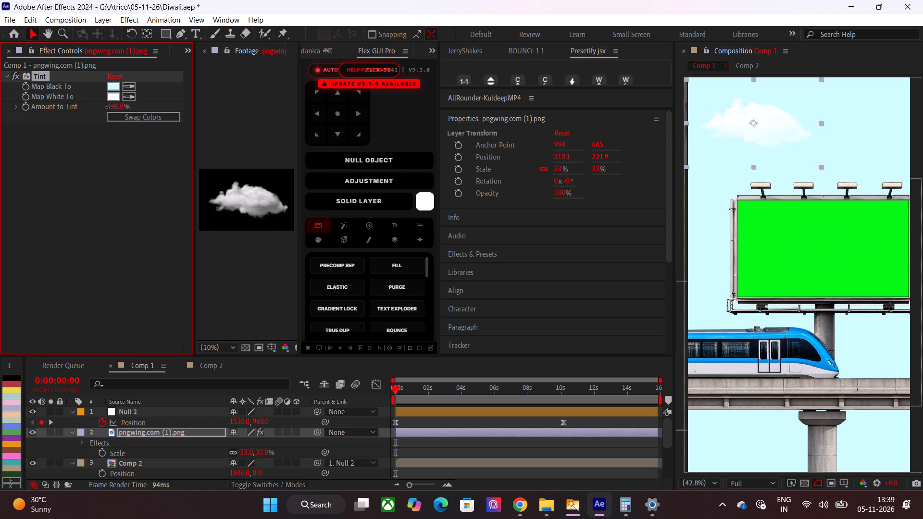
{"action": "left_click_drag", "start_coordinate": [109, 107], "coordinate": [98, 111]}
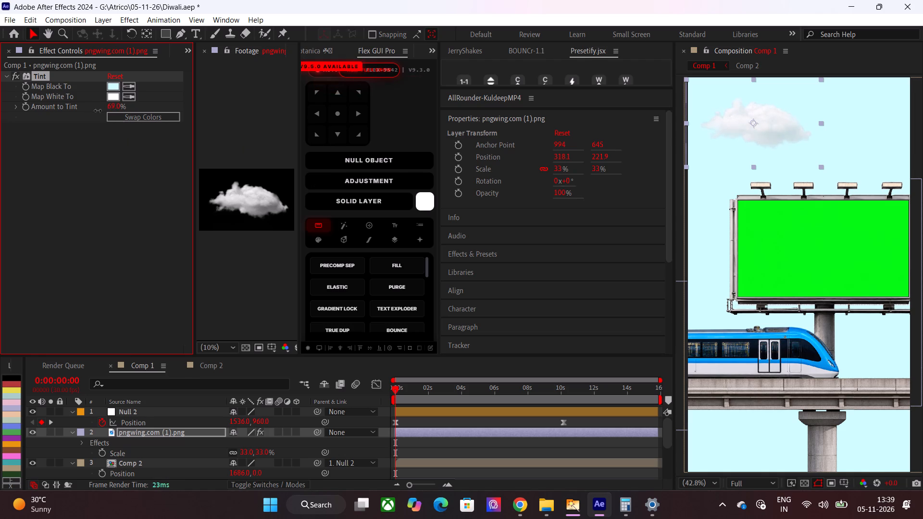
{"action": "left_click_drag", "start_coordinate": [98, 111], "coordinate": [100, 111]}
Shift the cloud horizontally toward the frame's left edge, to about X 243, keeping its height.
{"action": "left_click_drag", "start_coordinate": [771, 127], "coordinate": [750, 127]}
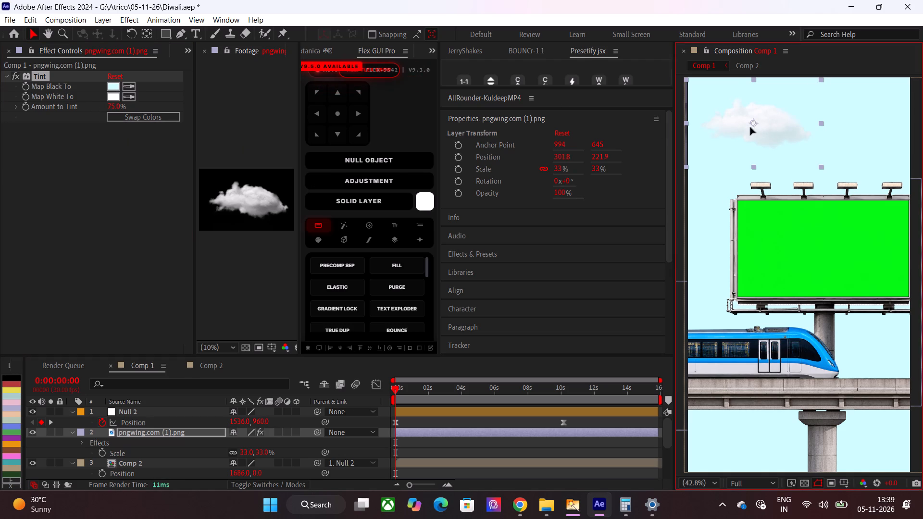
{"action": "left_click_drag", "start_coordinate": [750, 127], "coordinate": [755, 127]}
{"action": "scroll", "coordinate": [829, 314], "scroll_direction": "down", "scroll_amount": 1}
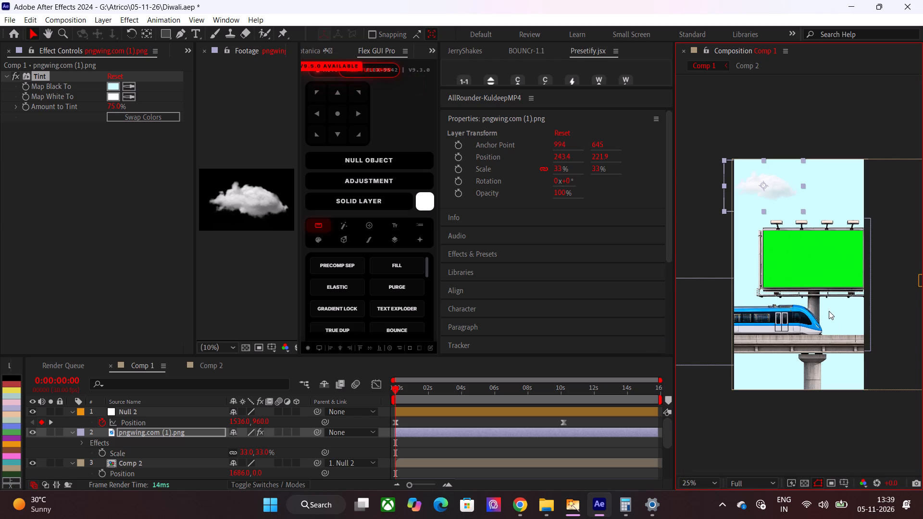
{"action": "scroll", "coordinate": [750, 171], "scroll_direction": "up", "scroll_amount": 1}
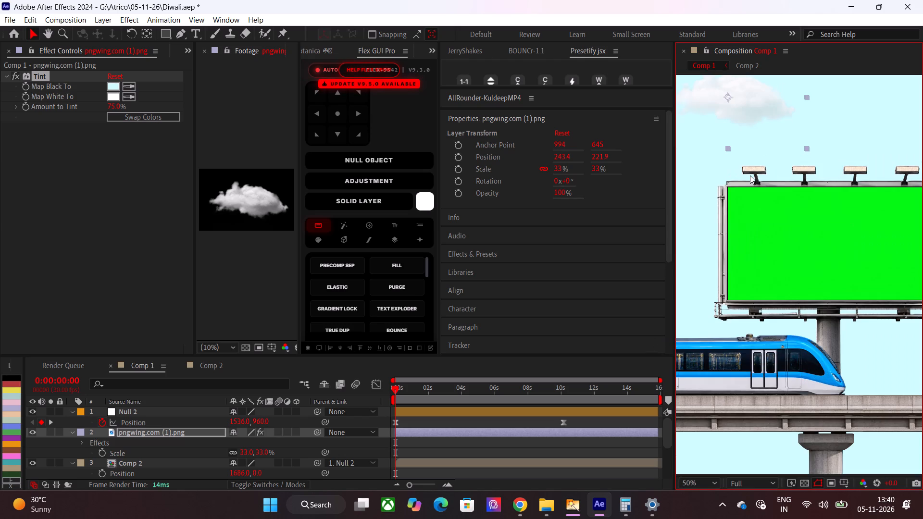
{"action": "scroll", "coordinate": [750, 175], "scroll_direction": "down", "scroll_amount": 1}
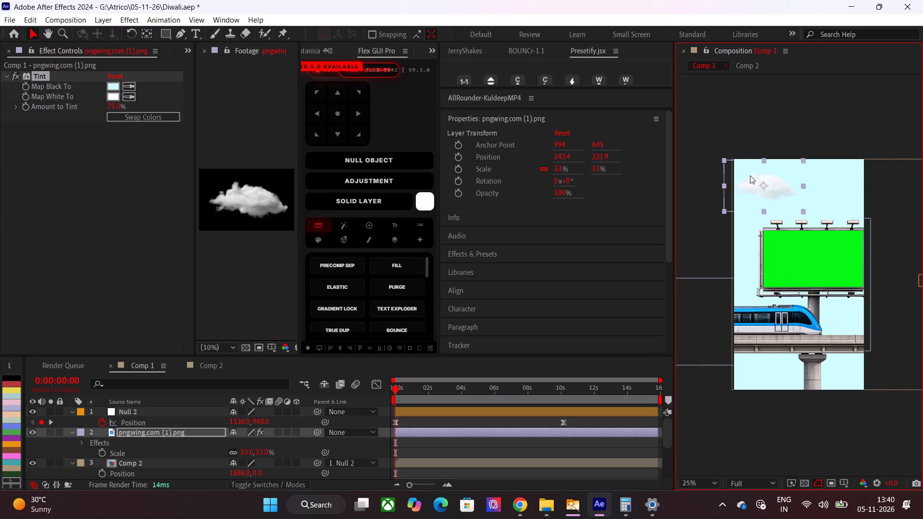
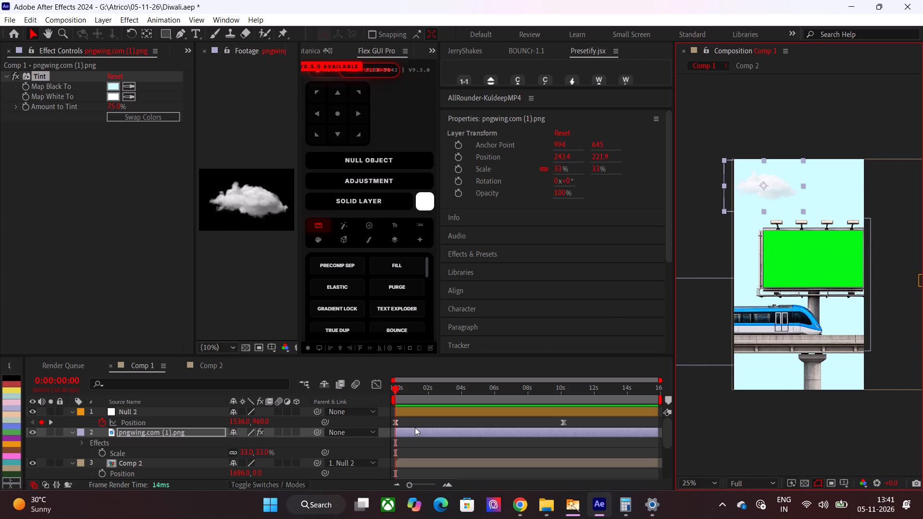
Scrub Comp 1 between the start and about 3 seconds to check the cloud against the passing billboard, returning to 0:00.
{"action": "left_click_drag", "start_coordinate": [420, 396], "coordinate": [445, 400]}
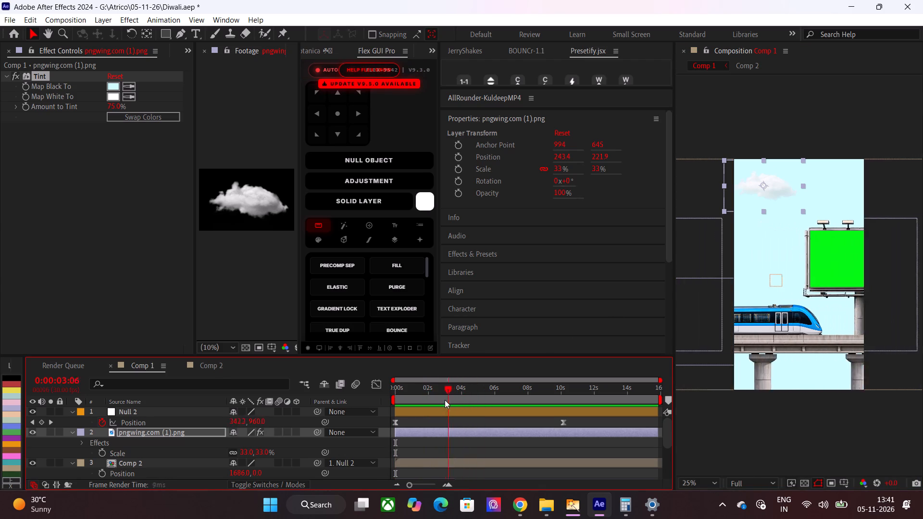
{"action": "left_click_drag", "start_coordinate": [445, 400], "coordinate": [425, 408]}
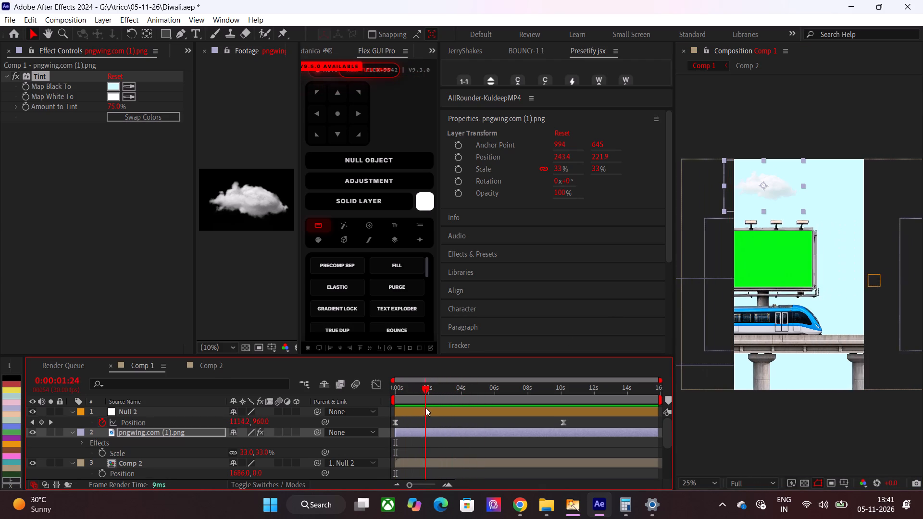
{"action": "left_click_drag", "start_coordinate": [425, 408], "coordinate": [380, 427]}
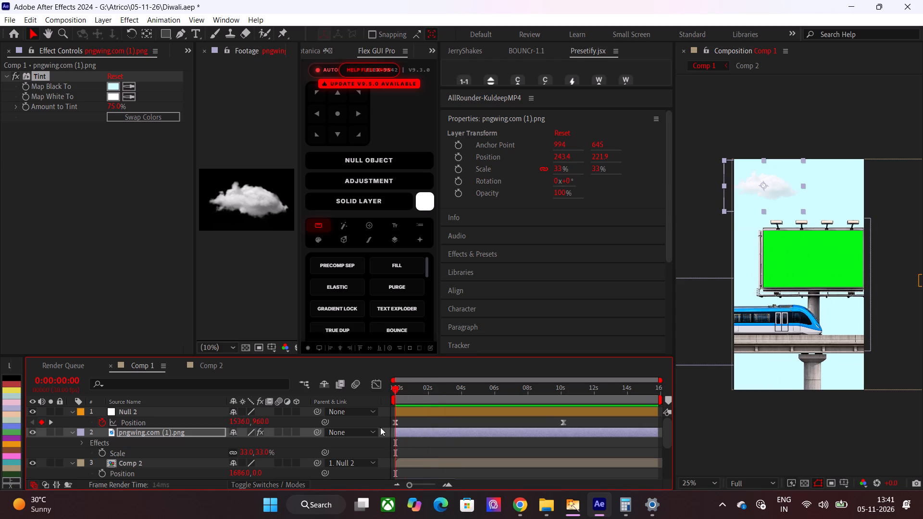
{"action": "left_click_drag", "start_coordinate": [380, 427], "coordinate": [381, 427]}
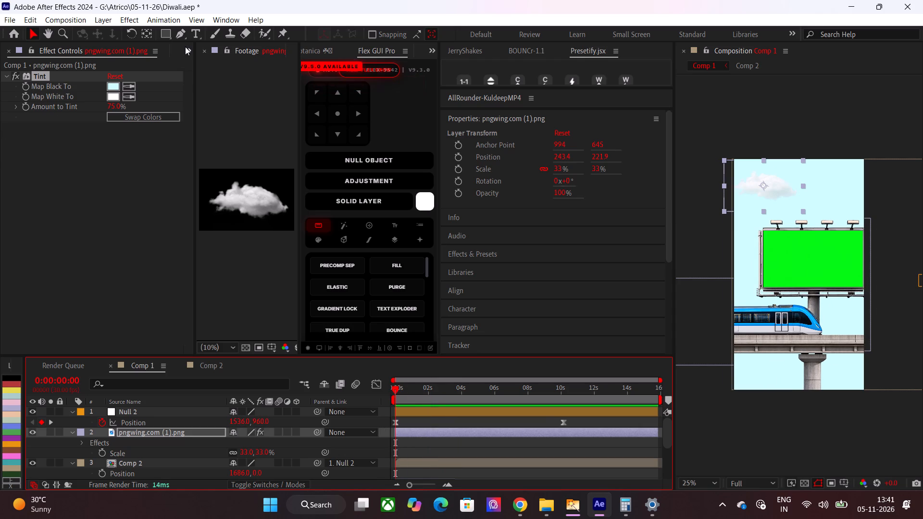
Browse the imported cloud images in the project and add pngwing.com (3).png to Comp 1 directly below the Null 2 layer.
{"action": "left_click", "coordinate": [185, 47]}
{"action": "left_click", "coordinate": [185, 75]}
{"action": "left_click", "coordinate": [46, 229]}
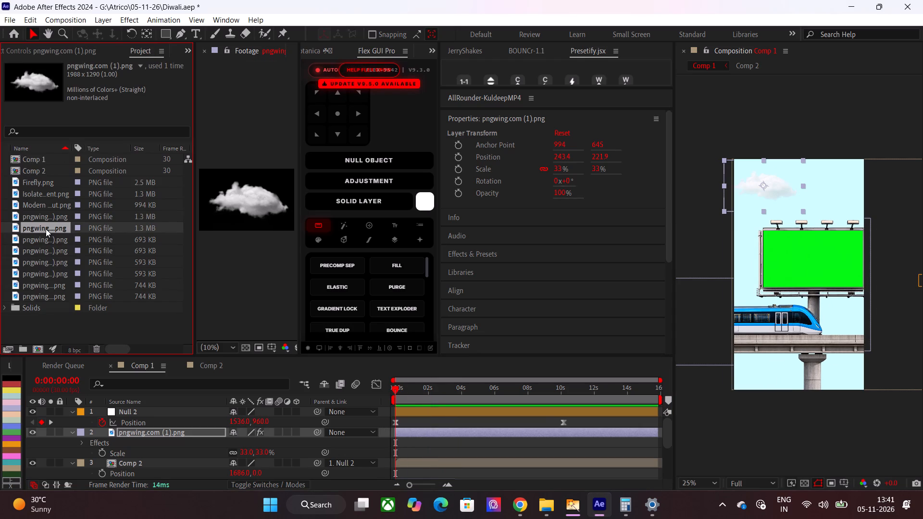
{"action": "left_click", "coordinate": [50, 222]}
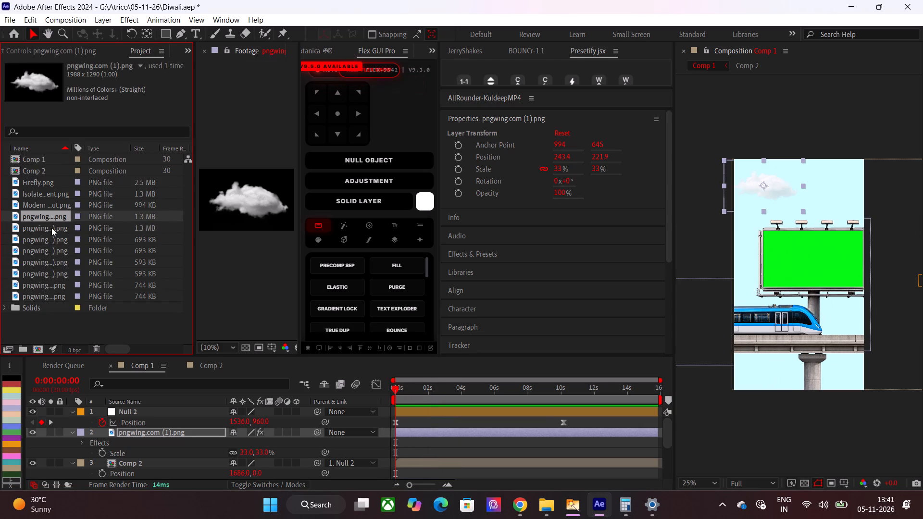
{"action": "left_click", "coordinate": [51, 228]}
{"action": "left_click", "coordinate": [47, 240]}
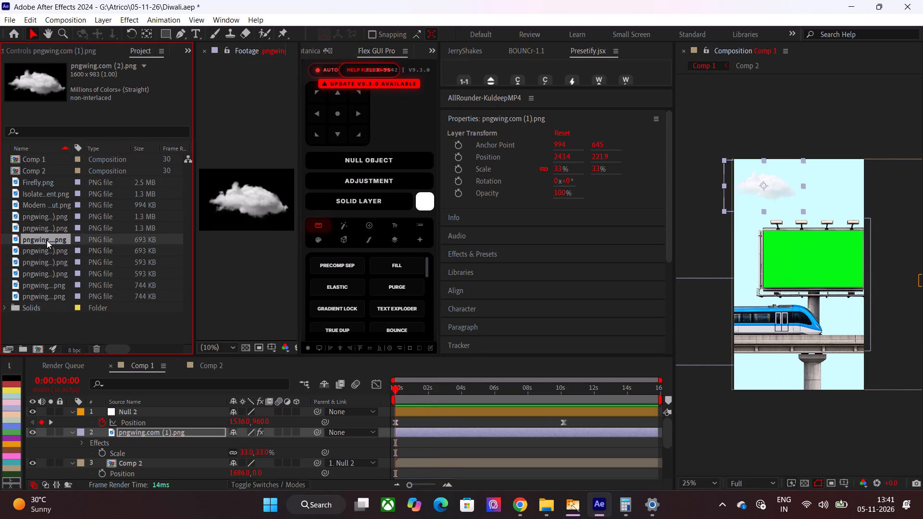
{"action": "left_click", "coordinate": [47, 249]}
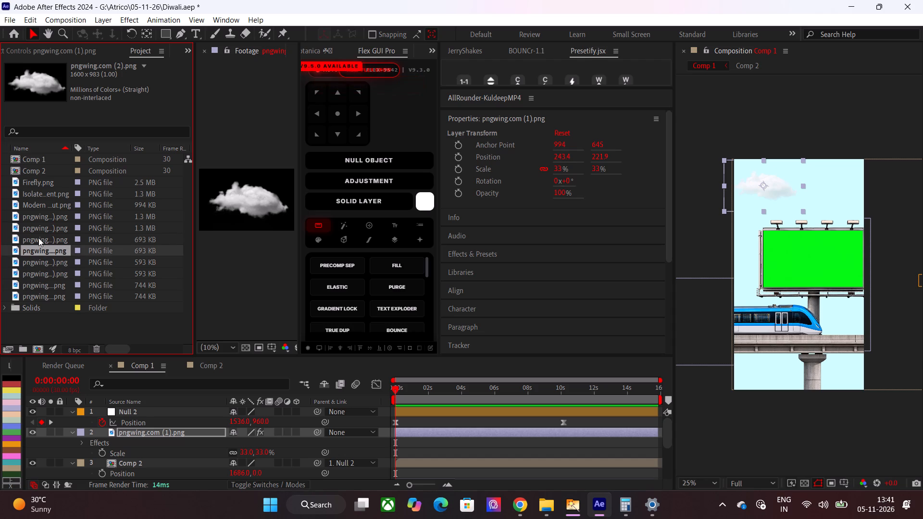
{"action": "left_click", "coordinate": [38, 238]}
{"action": "left_click", "coordinate": [41, 256]}
{"action": "left_click", "coordinate": [45, 265]}
{"action": "left_click", "coordinate": [45, 272]}
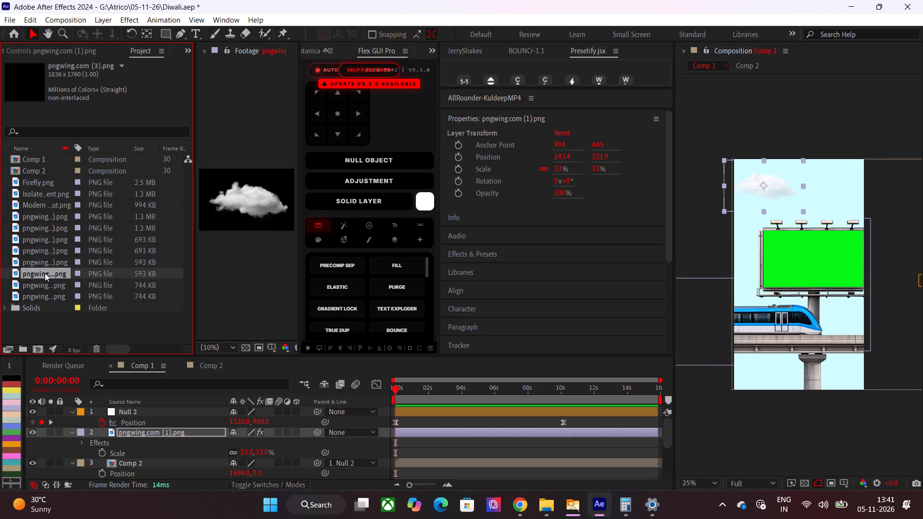
{"action": "left_click", "coordinate": [45, 284]}
{"action": "left_click", "coordinate": [41, 276]}
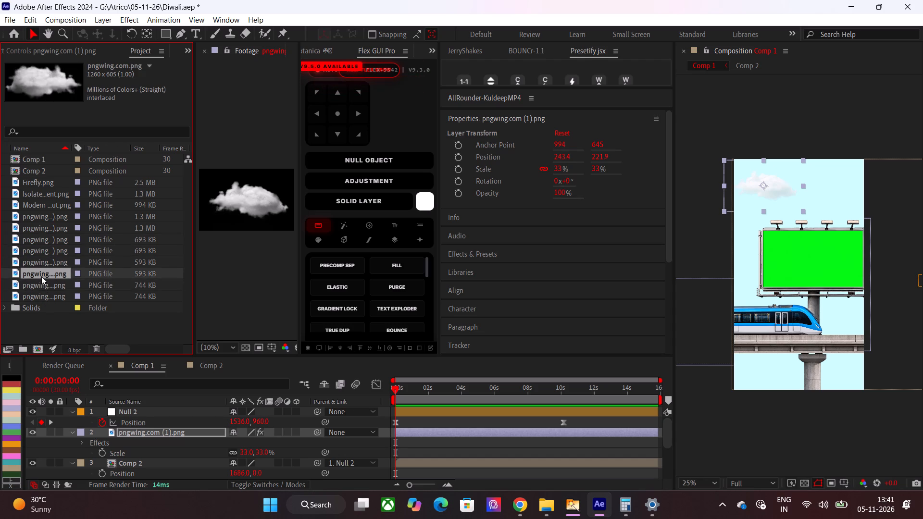
{"action": "left_click_drag", "start_coordinate": [41, 275], "coordinate": [139, 423]}
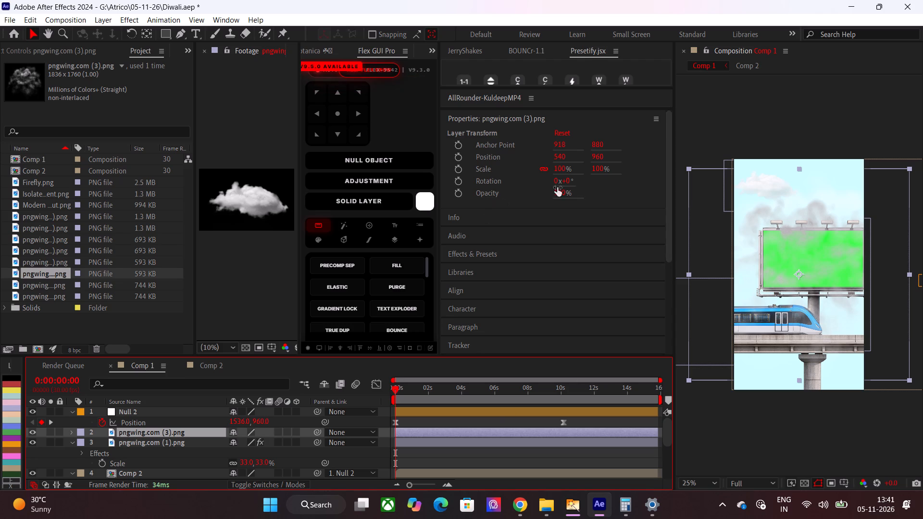
Scale the pngwing.com (3).png cloud to 28% and place it just above the billboard, at about 532, 492.
{"action": "left_click_drag", "start_coordinate": [568, 168], "coordinate": [553, 168]}
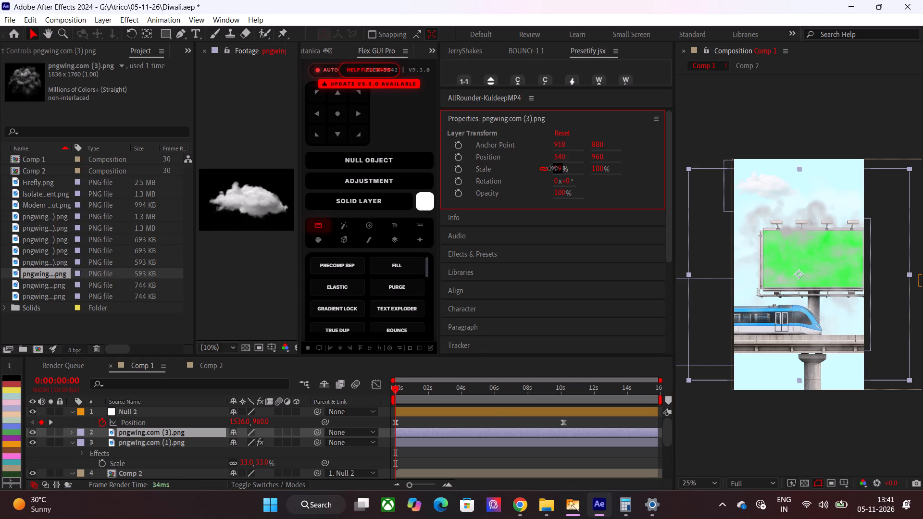
{"action": "left_click_drag", "start_coordinate": [553, 168], "coordinate": [523, 169]}
{"action": "left_click_drag", "start_coordinate": [808, 259], "coordinate": [835, 186]}
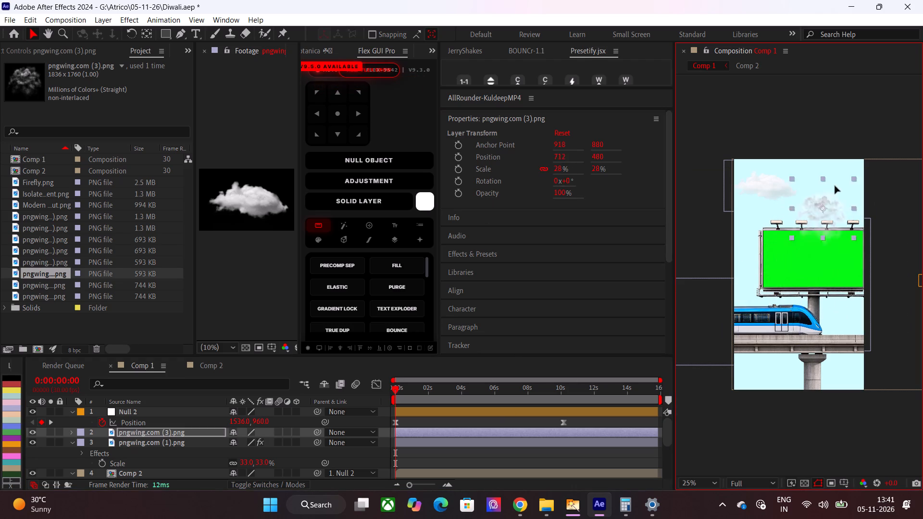
{"action": "left_click_drag", "start_coordinate": [835, 186], "coordinate": [807, 203]}
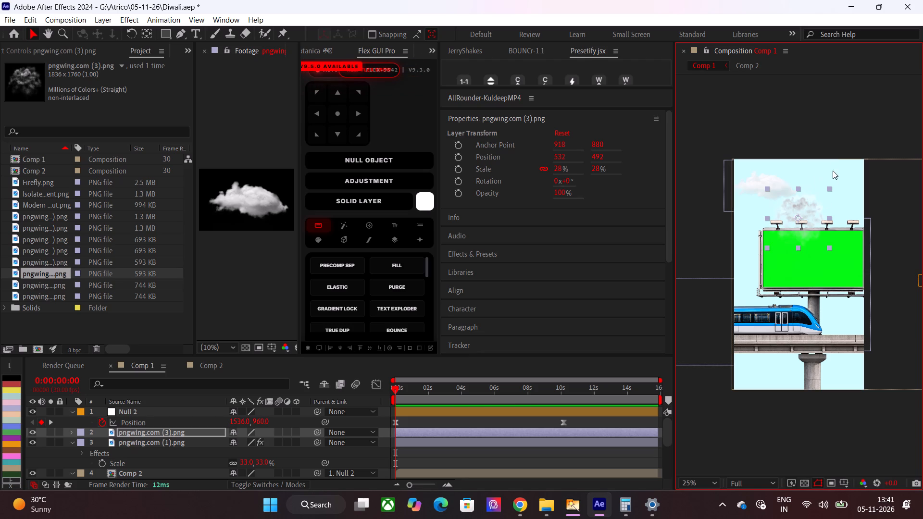
Scrub Comp 1 to about 0:00:01:29 to check the second cloud against the scrolling billboard.
{"action": "left_click_drag", "start_coordinate": [448, 393], "coordinate": [428, 395]}
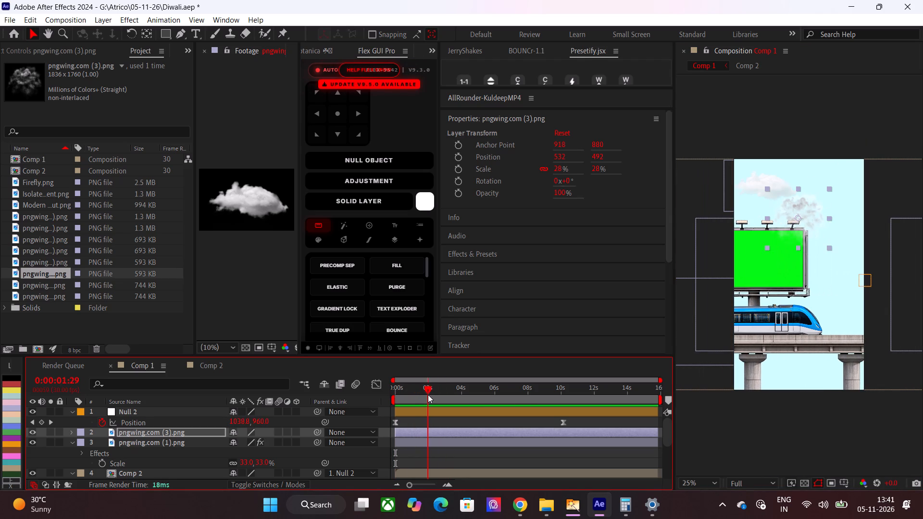
{"action": "left_click_drag", "start_coordinate": [428, 395], "coordinate": [427, 395]}
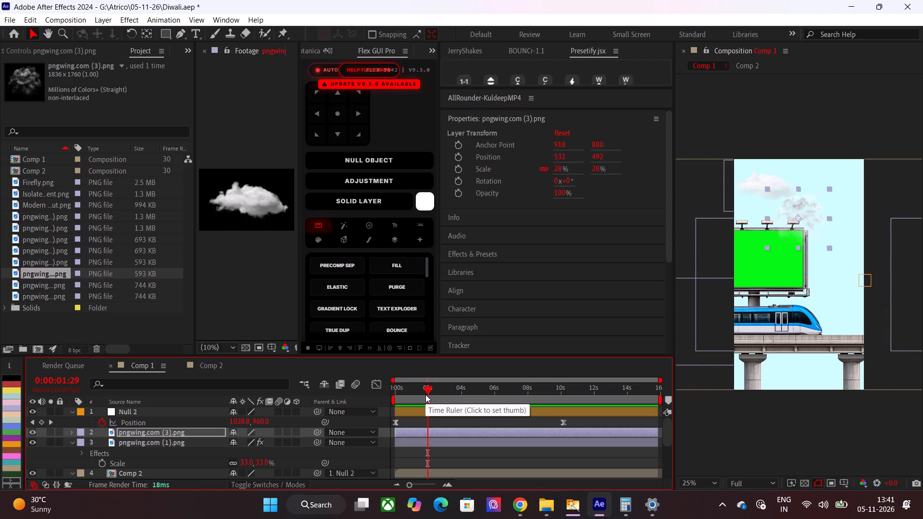
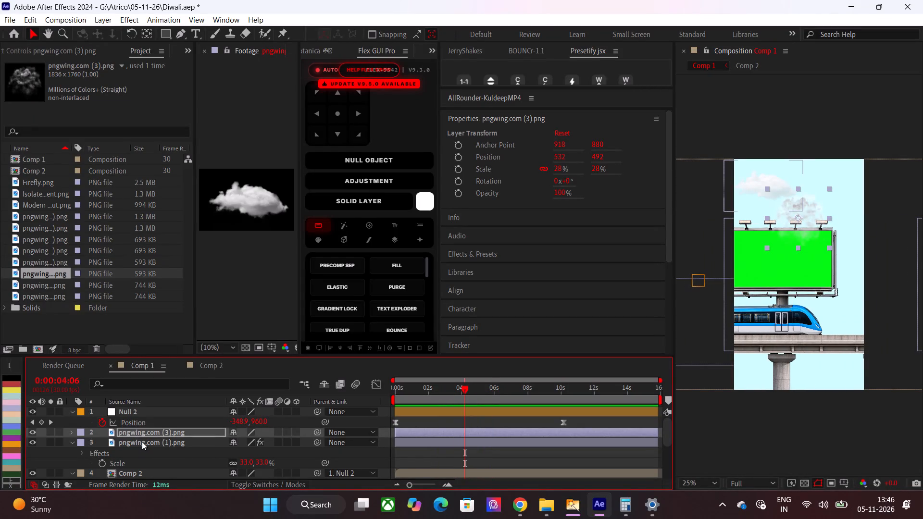
Add pngwing.com.png to Comp 1 directly below Null 2, scale it to 44% and place it at about 864, 984.
{"action": "left_click", "coordinate": [55, 284]}
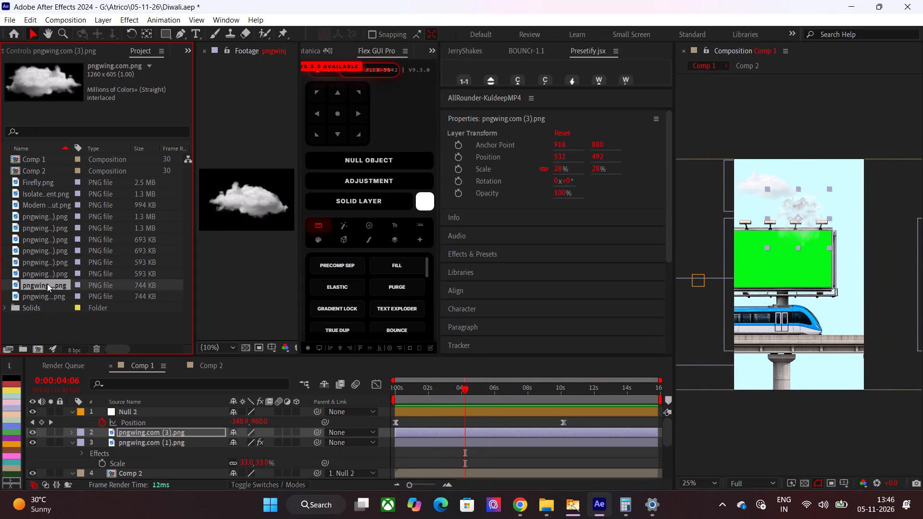
{"action": "left_click_drag", "start_coordinate": [47, 284], "coordinate": [147, 425]}
{"action": "key", "text": "s"}
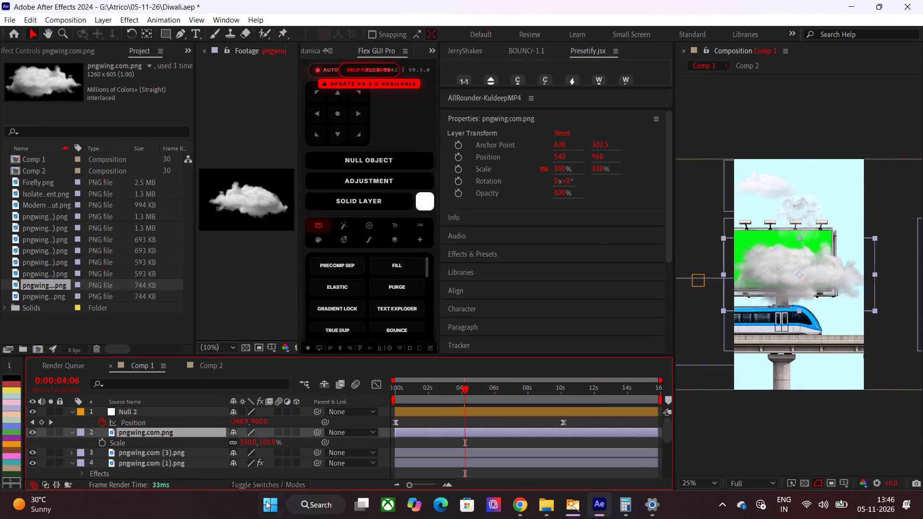
{"action": "left_click_drag", "start_coordinate": [265, 444], "coordinate": [235, 447]}
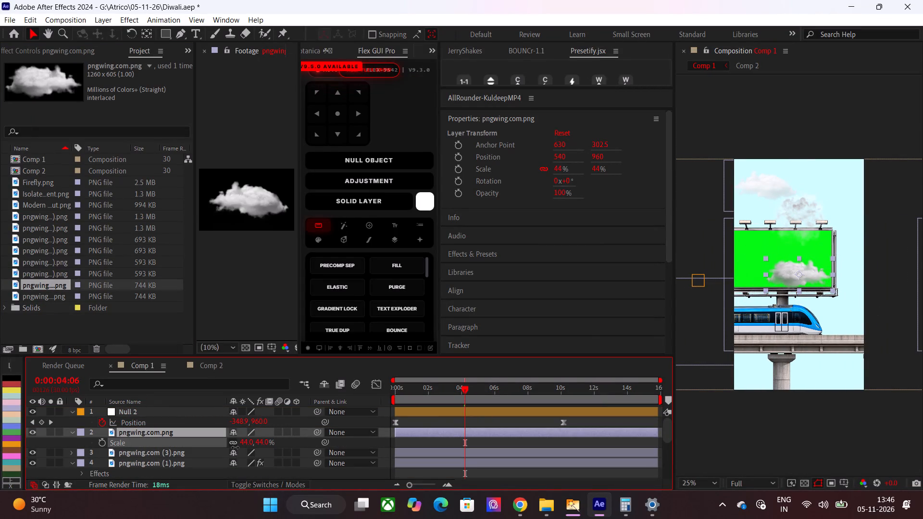
{"action": "left_click_drag", "start_coordinate": [235, 447], "coordinate": [236, 447]}
{"action": "left_click_drag", "start_coordinate": [811, 277], "coordinate": [850, 280]}
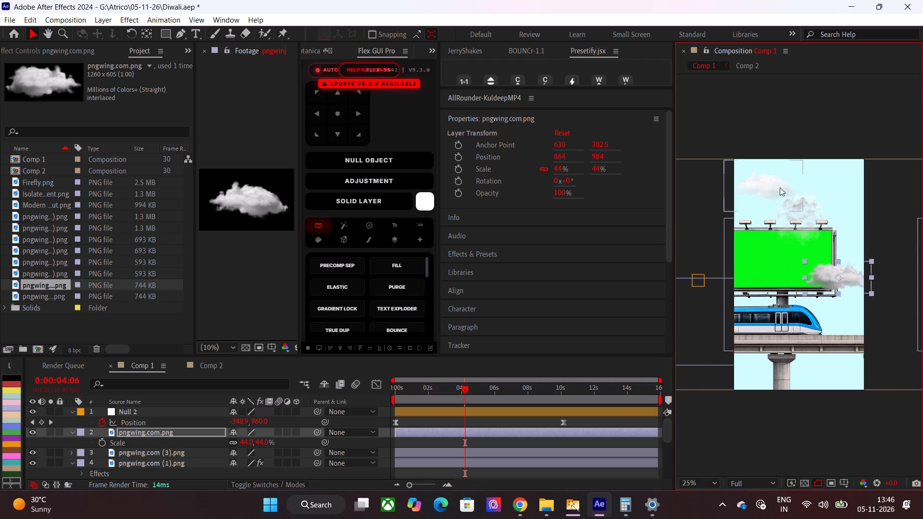
Move the pngwing.com (1).png cloud slightly toward the frame's left edge, to about 147, 234.
{"action": "left_click", "coordinate": [780, 187]}
{"action": "left_click_drag", "start_coordinate": [772, 184], "coordinate": [761, 185]}
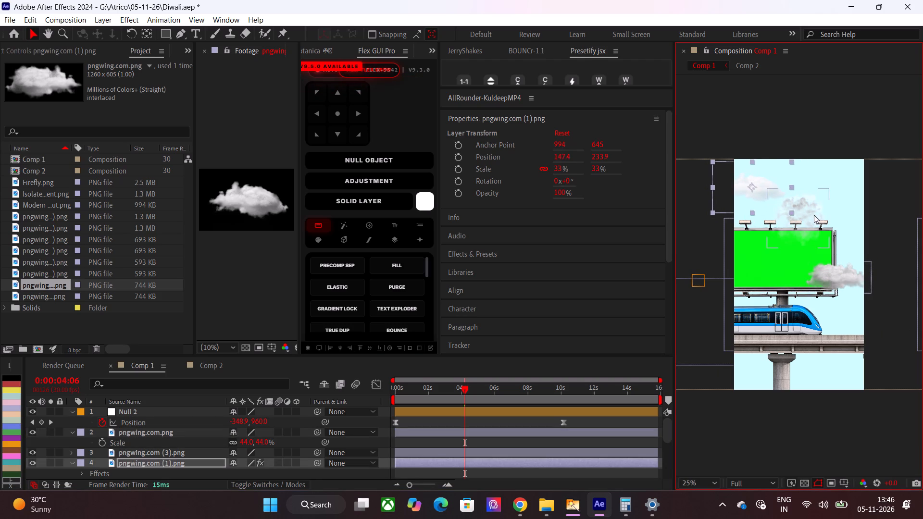
Move the pngwing.com (3).png cloud over the billboard's lower left corner, at about 40, 1080.
{"action": "left_click", "coordinate": [813, 212]}
{"action": "left_click_drag", "start_coordinate": [811, 212], "coordinate": [862, 162]}
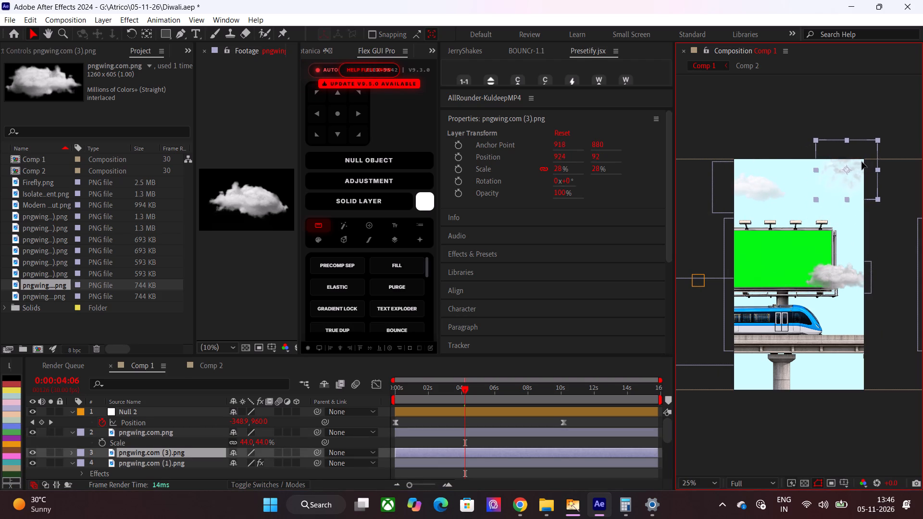
{"action": "left_click_drag", "start_coordinate": [862, 162], "coordinate": [743, 281]}
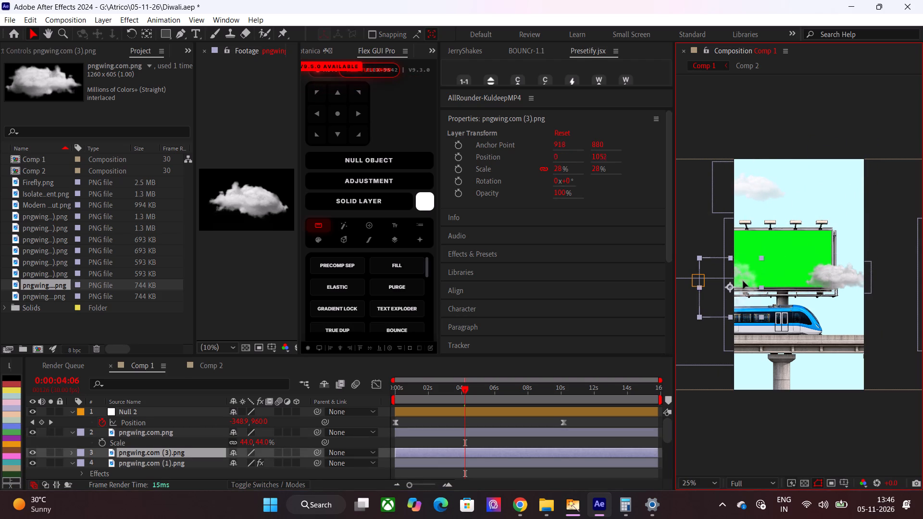
{"action": "left_click_drag", "start_coordinate": [743, 281], "coordinate": [752, 283]}
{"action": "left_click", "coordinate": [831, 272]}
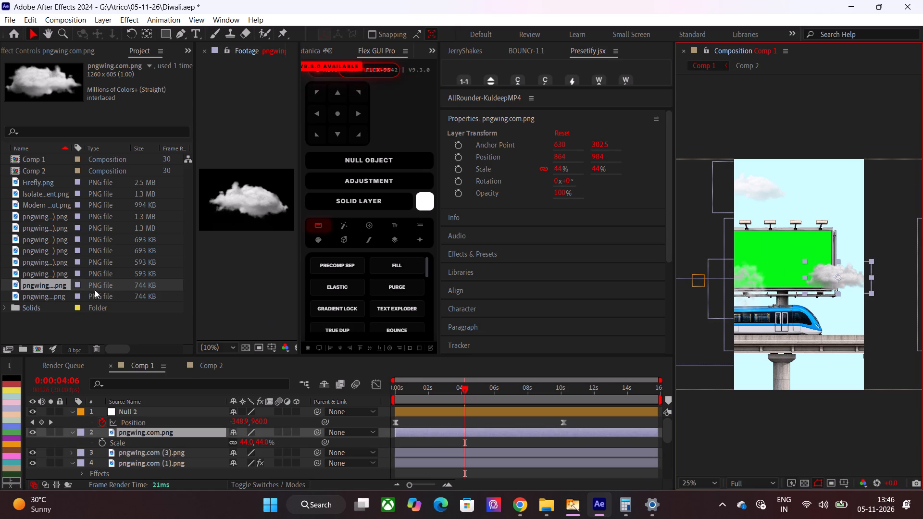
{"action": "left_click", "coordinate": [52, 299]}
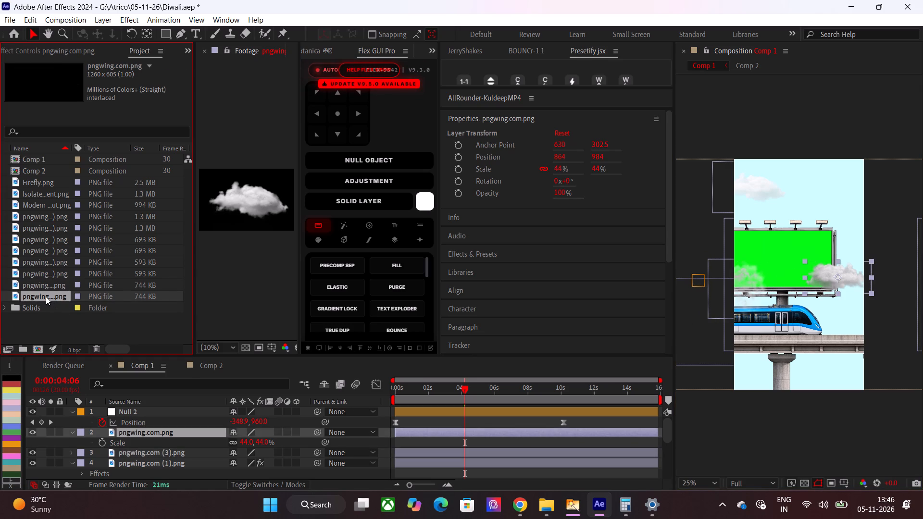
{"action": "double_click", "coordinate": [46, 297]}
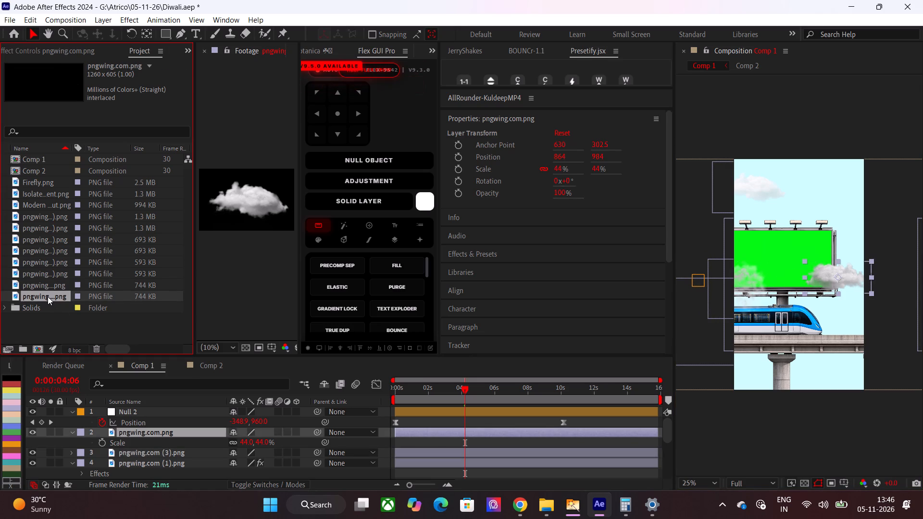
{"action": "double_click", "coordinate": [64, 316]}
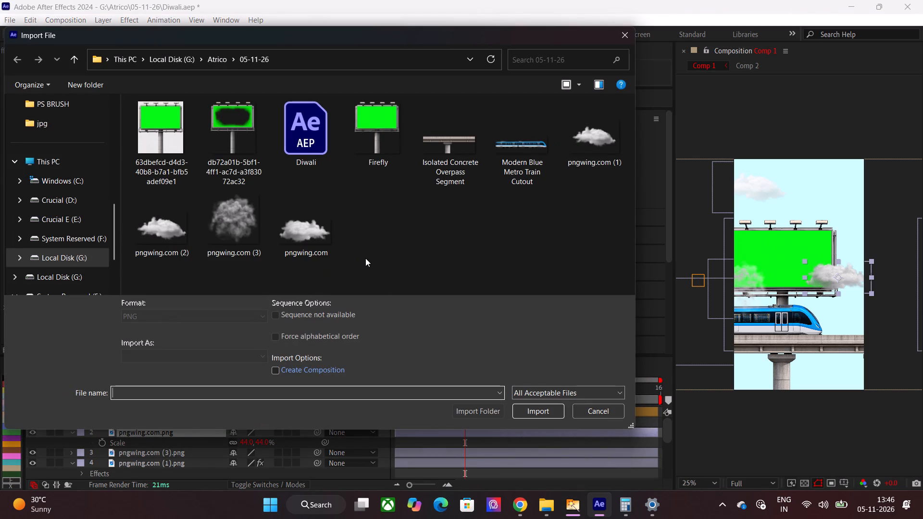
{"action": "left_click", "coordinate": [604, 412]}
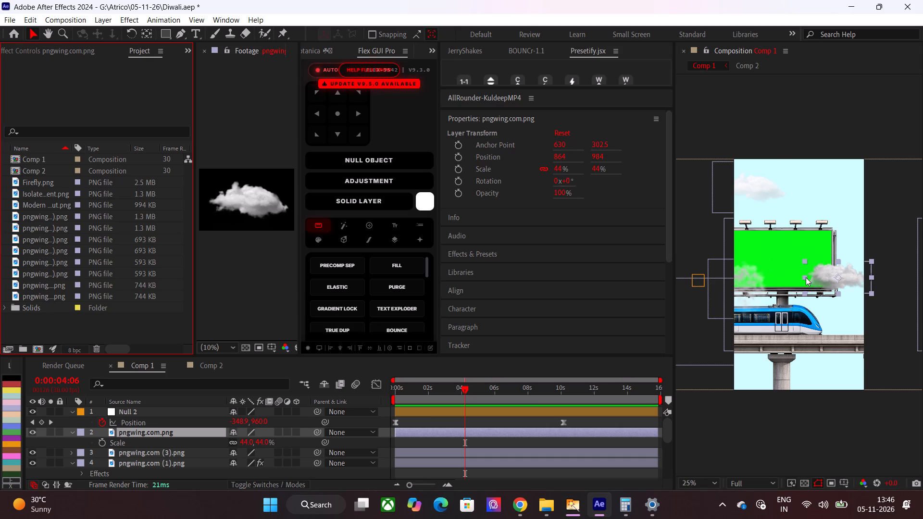
Copy the Tint effect from the pngwing.com (1).png layer onto the pngwing.com.png and pngwing.com (3).png layers.
{"action": "left_click", "coordinate": [175, 456]}
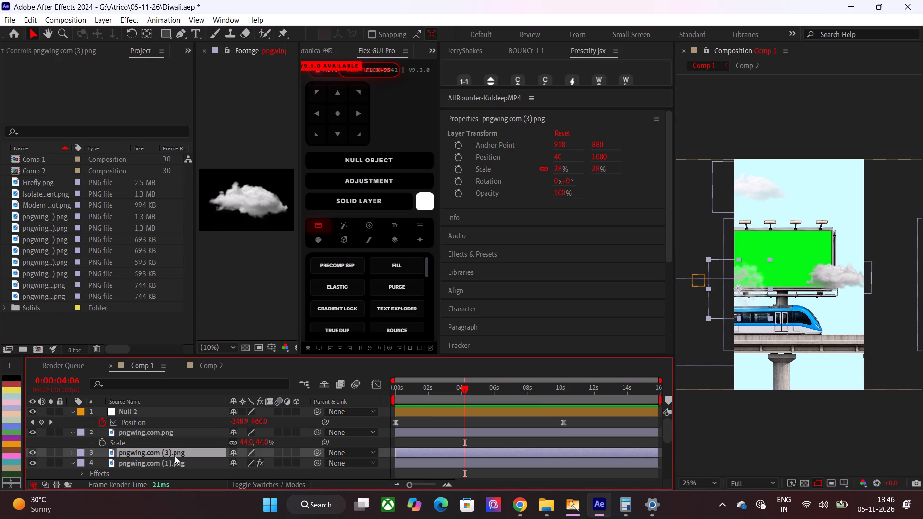
{"action": "left_click", "coordinate": [171, 438]}
{"action": "left_click", "coordinate": [177, 461]}
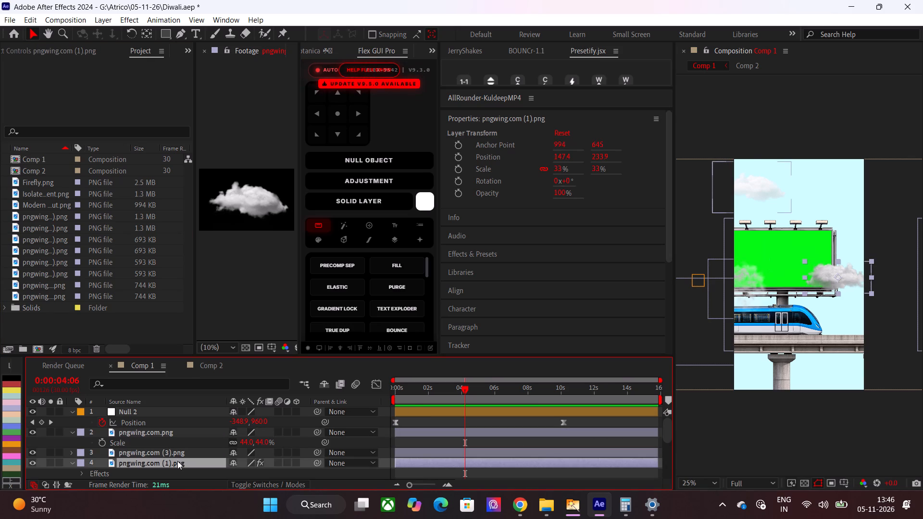
{"action": "left_click", "coordinate": [86, 49]}
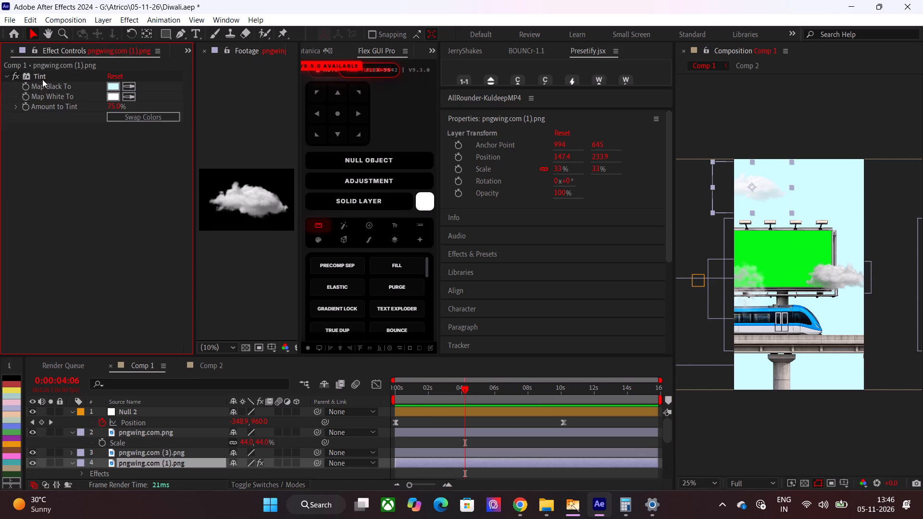
{"action": "left_click", "coordinate": [42, 79]}
{"action": "key", "text": "ctrl+c"}
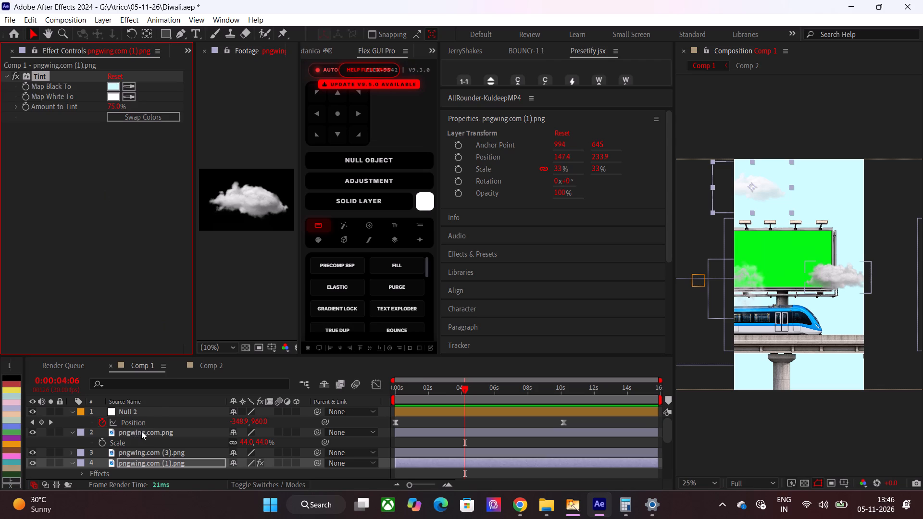
{"action": "left_click", "coordinate": [142, 430]}
{"action": "left_click", "coordinate": [151, 449], "text": "shift"}
{"action": "key", "text": "ctrl+v"}
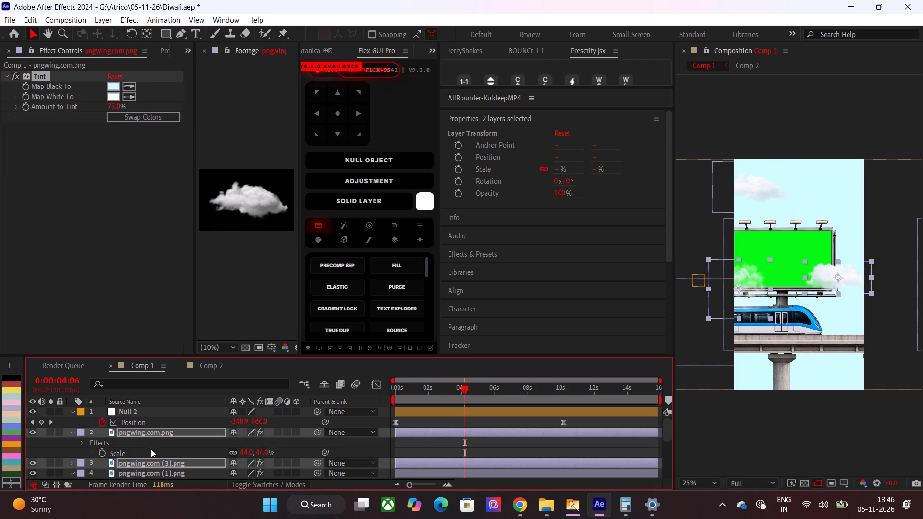
{"action": "left_click", "coordinate": [499, 445]}
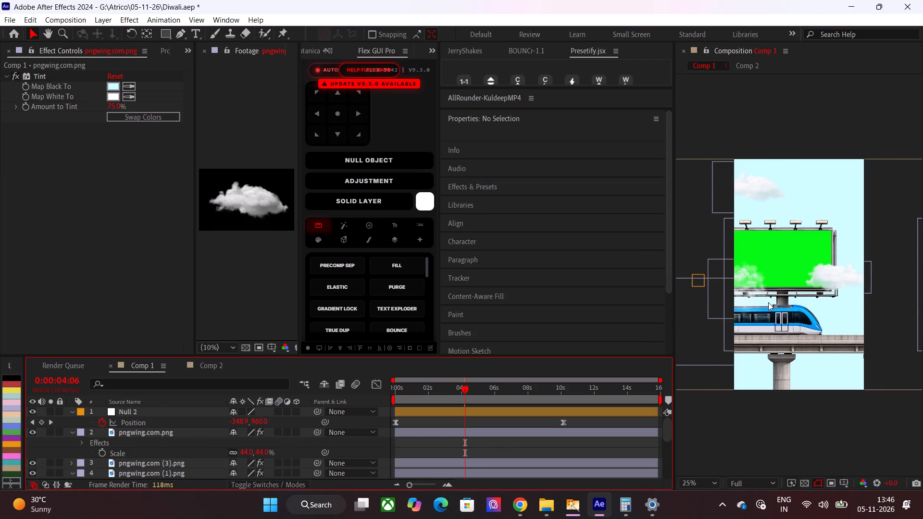
Duplicate the pngwing.com.png cloud, place the copy at the sky's upper right edge, about 1192, 256, and scale it to 56%.
{"action": "left_click", "coordinate": [173, 435]}
{"action": "key", "text": "ctrl+d"}
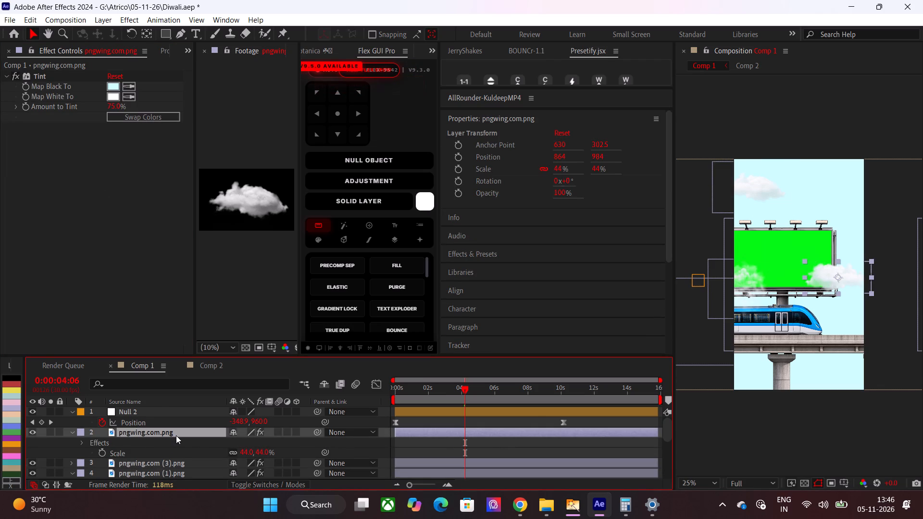
{"action": "left_click_drag", "start_coordinate": [823, 280], "coordinate": [862, 192]}
{"action": "key", "text": "s"}
{"action": "left_click_drag", "start_coordinate": [262, 439], "coordinate": [269, 439]}
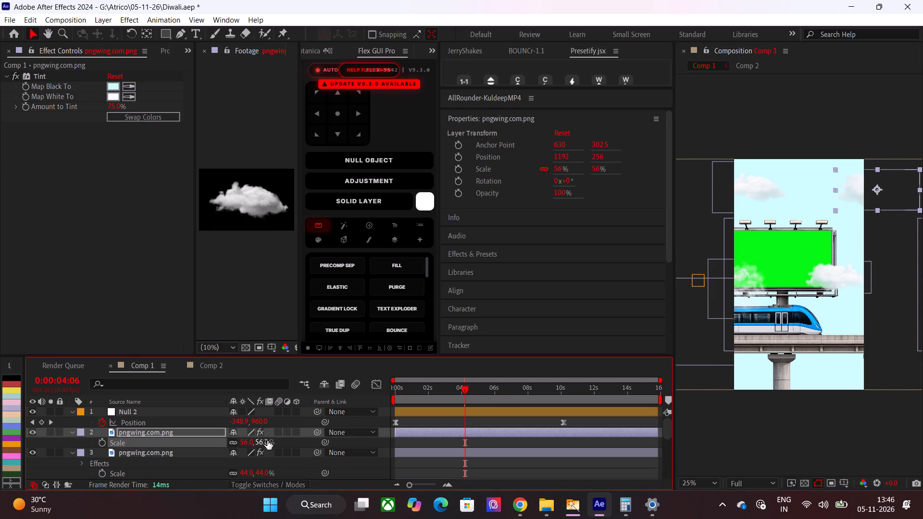
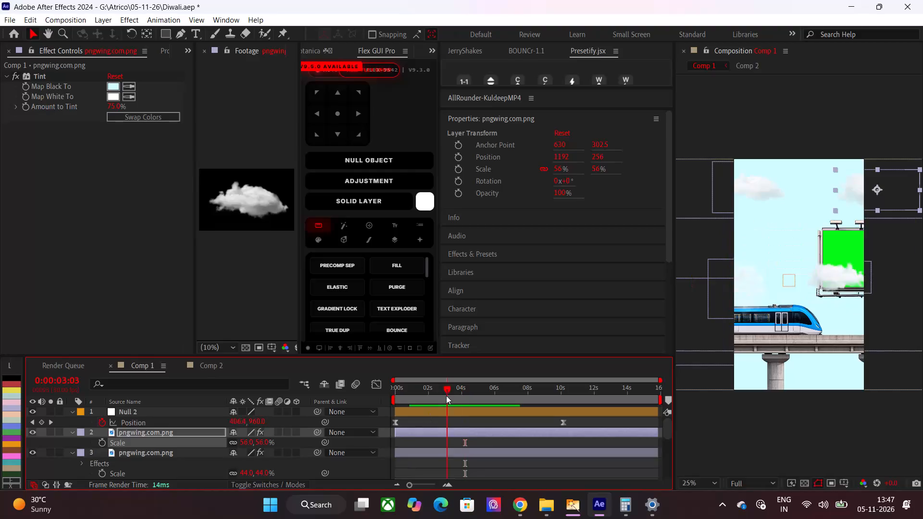
Move the pngwing.com (3).png cloud up and toward the frame's left edge, to about -48, 940.
{"action": "key", "text": "space"}
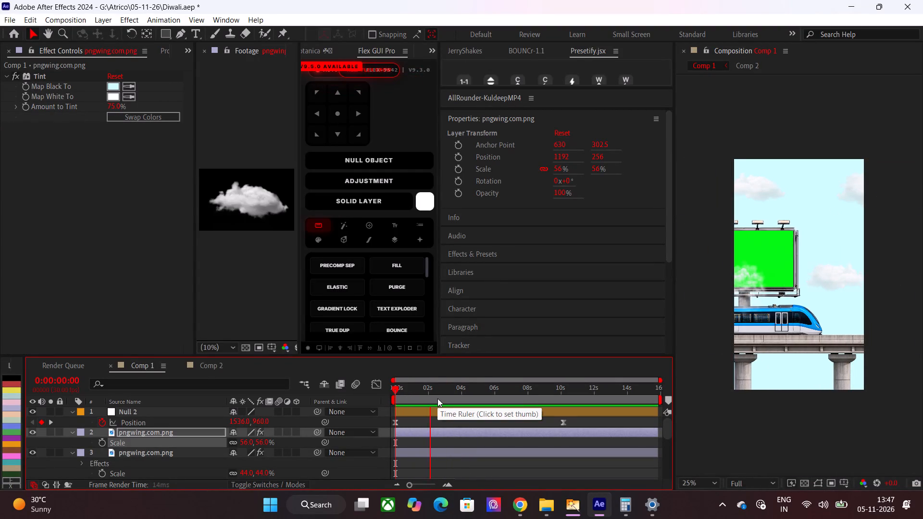
{"action": "left_click_drag", "start_coordinate": [439, 398], "coordinate": [464, 399]}
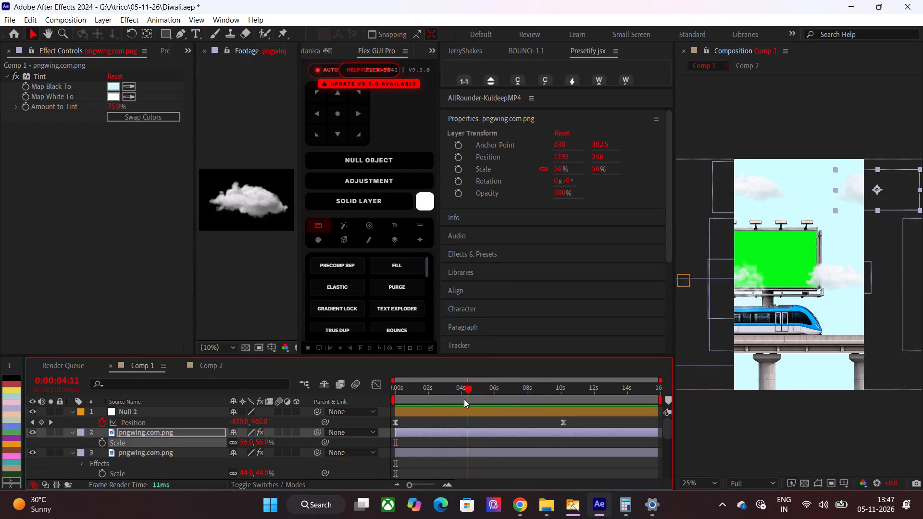
{"action": "left_click_drag", "start_coordinate": [464, 399], "coordinate": [455, 402]}
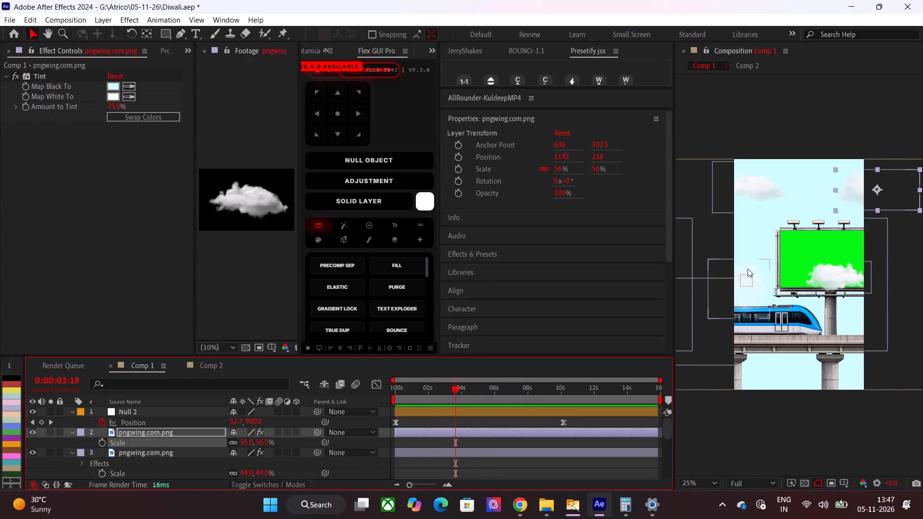
{"action": "left_click", "coordinate": [748, 269]}
{"action": "left_click_drag", "start_coordinate": [747, 280], "coordinate": [736, 263]}
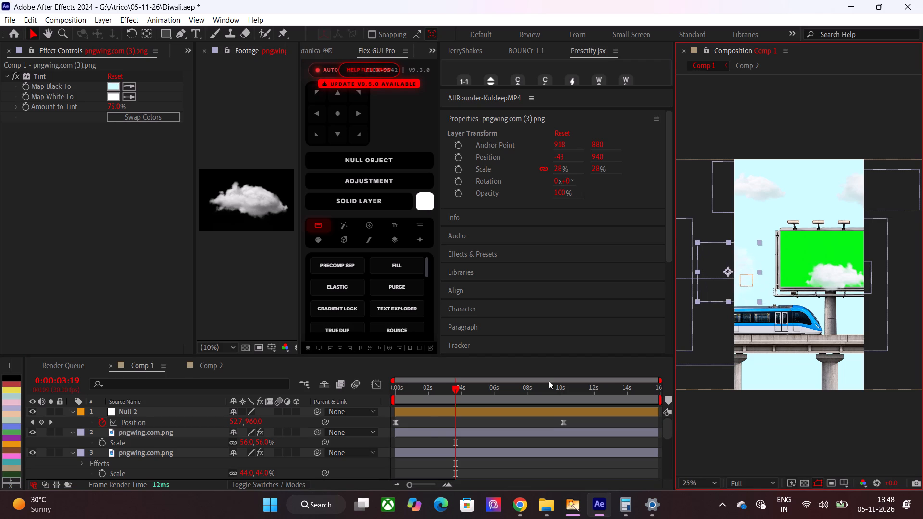
Return to the start of Comp 1 and enlarge the timeline area so that all its layers are listed.
{"action": "left_click_drag", "start_coordinate": [435, 390], "coordinate": [376, 405]}
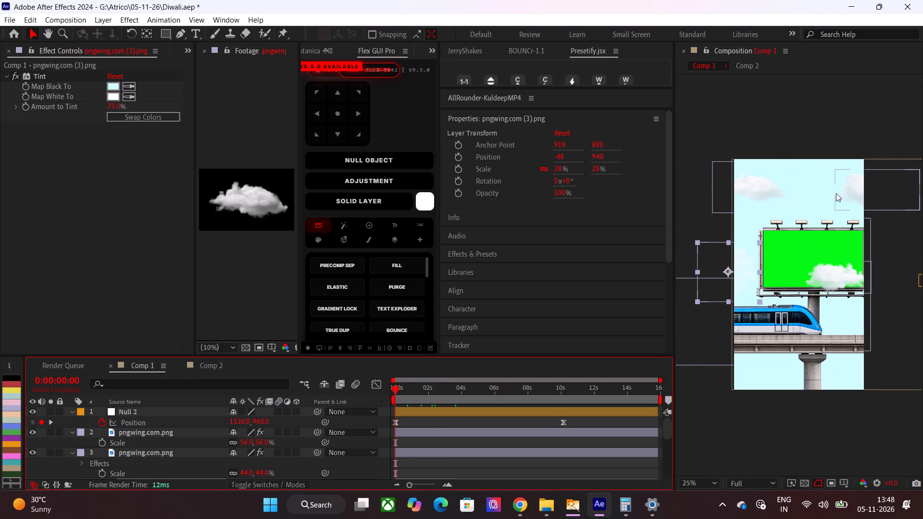
{"action": "scroll", "coordinate": [839, 272], "scroll_direction": "down", "scroll_amount": 1}
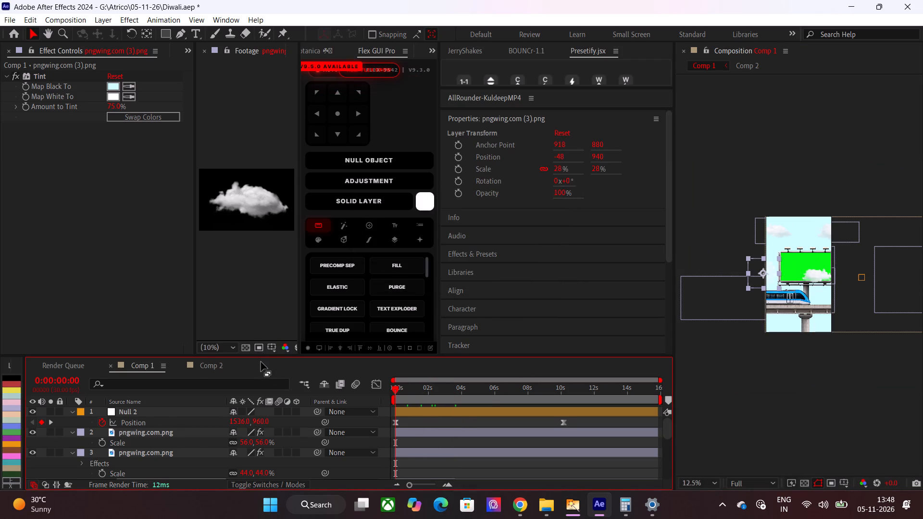
{"action": "left_click_drag", "start_coordinate": [266, 355], "coordinate": [287, 234]}
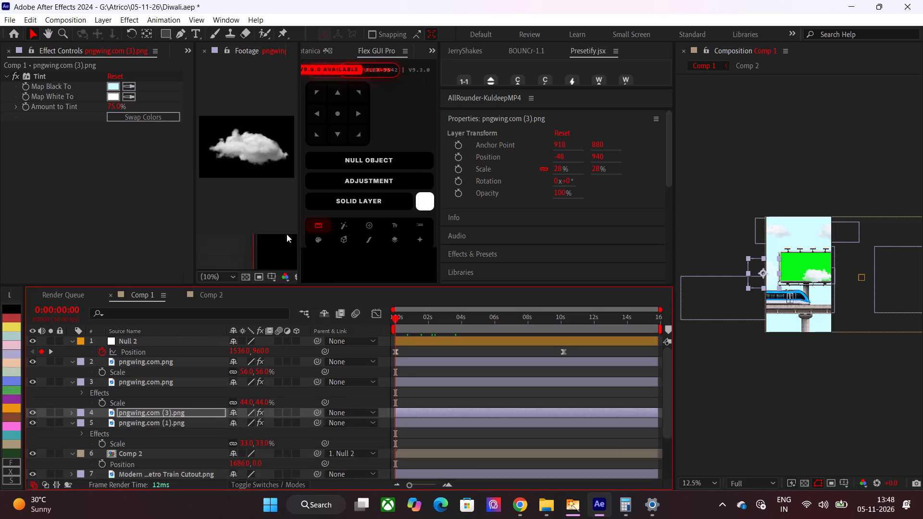
{"action": "left_click_drag", "start_coordinate": [287, 234], "coordinate": [295, 206]}
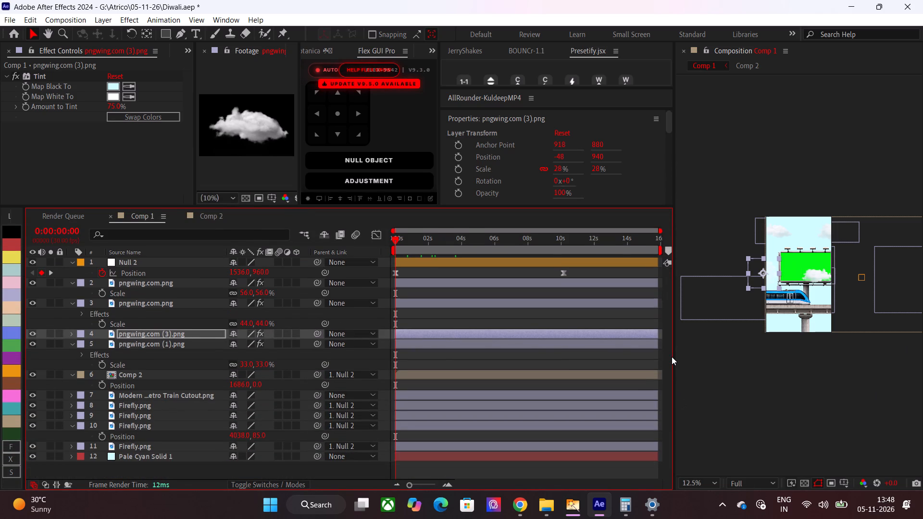
Duplicate the 56% pngwing.com.png cloud and place the copy beyond the frame's right edge, at about 1980, 696.
{"action": "left_click", "coordinate": [700, 487]}
{"action": "left_click", "coordinate": [707, 282]}
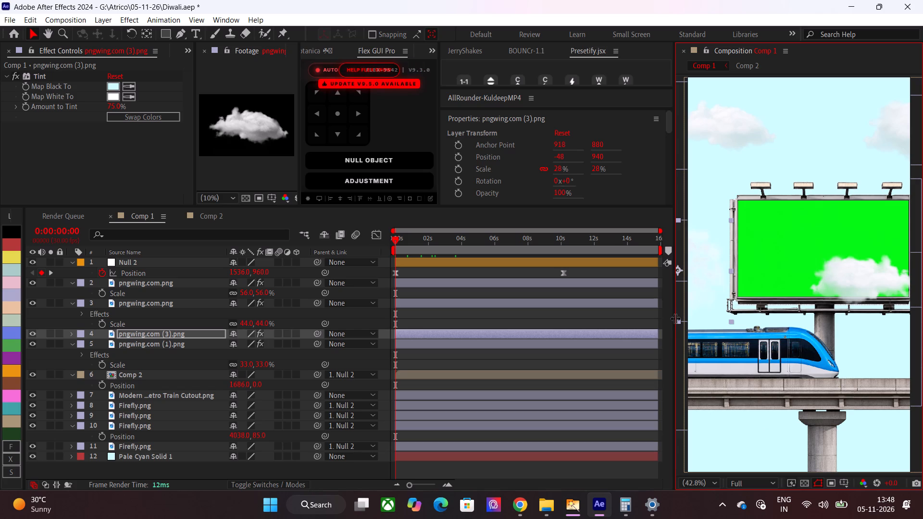
{"action": "scroll", "coordinate": [727, 317], "scroll_direction": "down", "scroll_amount": 1}
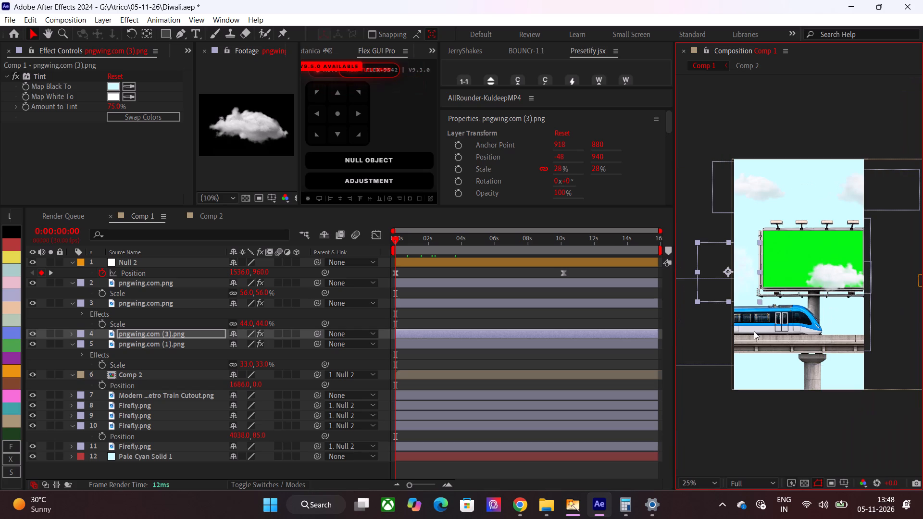
{"action": "left_click", "coordinate": [857, 184]}
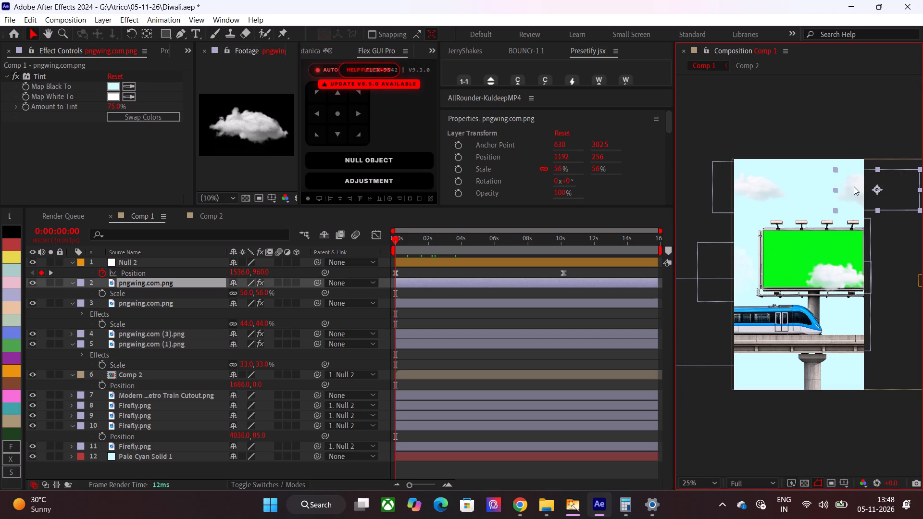
{"action": "key", "text": "ctrl+d"}
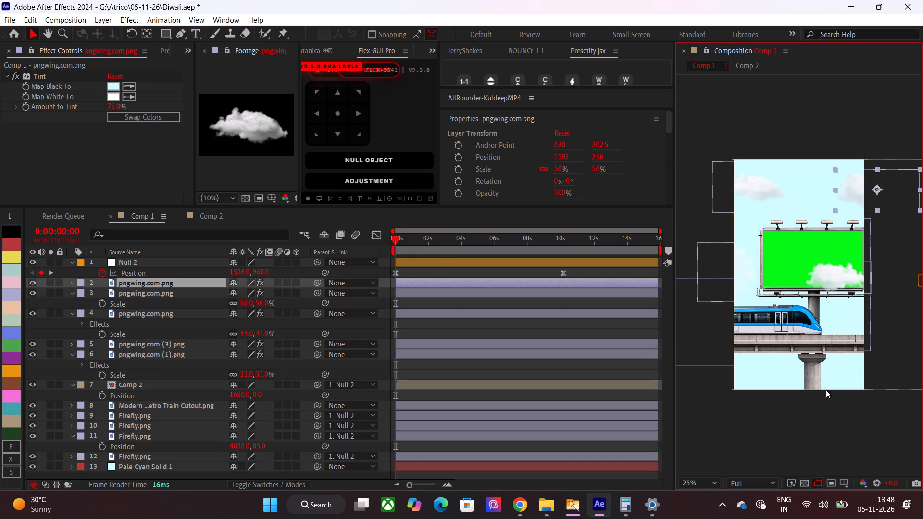
{"action": "key", "text": "h"}
{"action": "left_click_drag", "start_coordinate": [877, 347], "coordinate": [730, 390]}
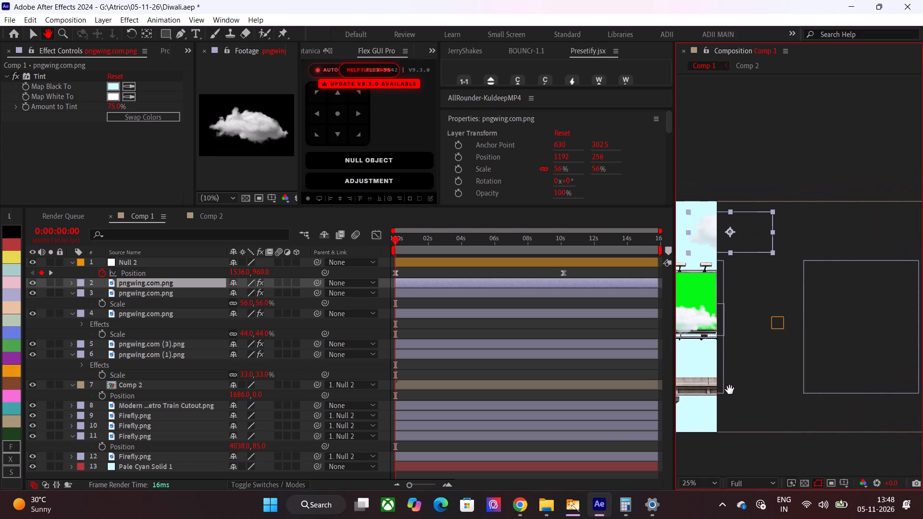
{"action": "left_click_drag", "start_coordinate": [730, 390], "coordinate": [735, 390]}
{"action": "key", "text": "v"}
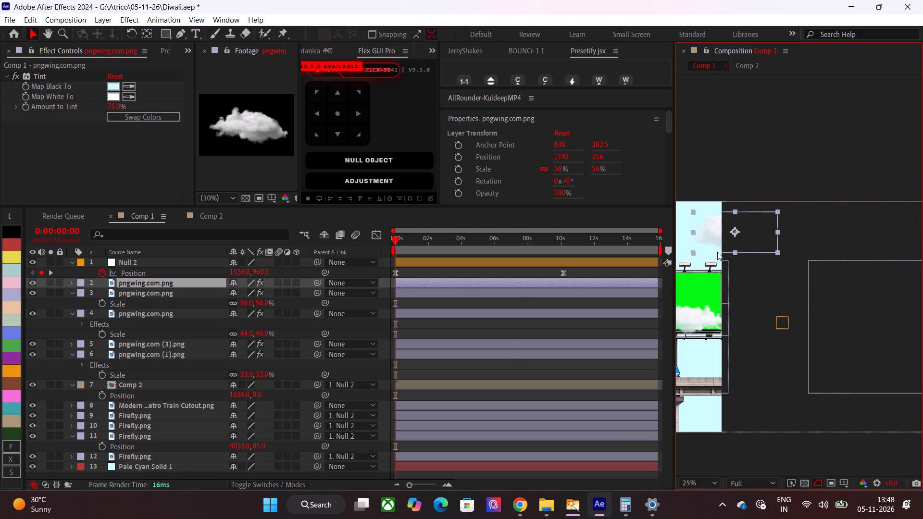
{"action": "left_click_drag", "start_coordinate": [714, 228], "coordinate": [809, 281]}
{"action": "scroll", "coordinate": [752, 312], "scroll_direction": "down", "scroll_amount": 1}
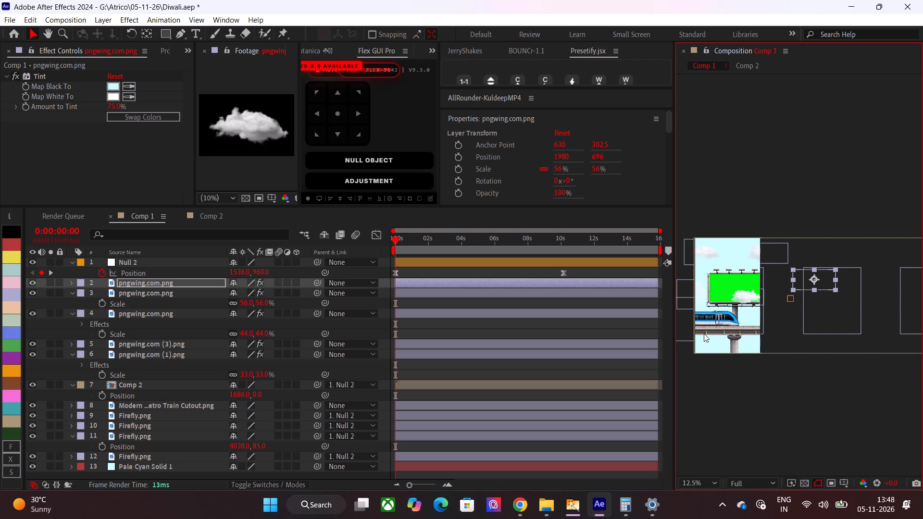
Parent all five pngwing cloud layers to Null 2.
{"action": "left_click", "coordinate": [161, 357], "text": "shift"}
{"action": "left_click_drag", "start_coordinate": [315, 284], "coordinate": [199, 263]}
Move the five cloud layers below the Firefly.png layers, directly above Pale Cyan Solid 1.
{"action": "left_click_drag", "start_coordinate": [163, 290], "coordinate": [161, 449]}
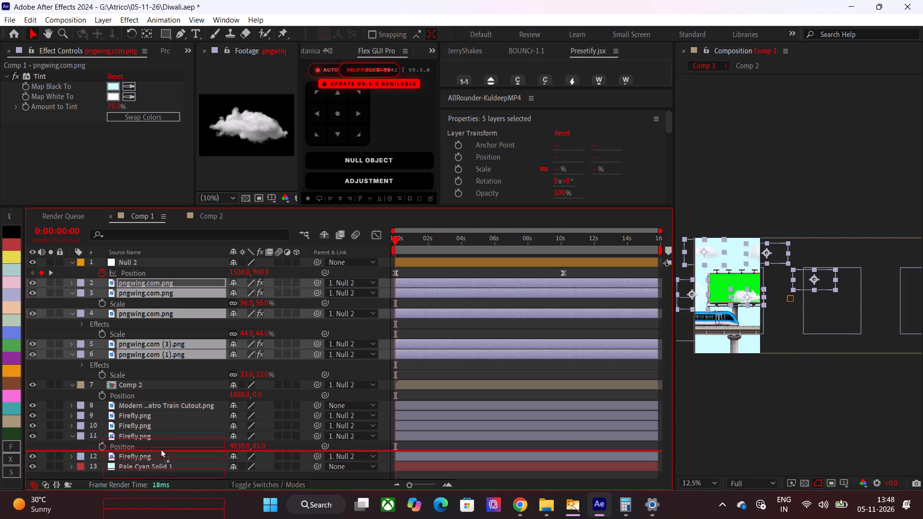
{"action": "left_click_drag", "start_coordinate": [161, 449], "coordinate": [149, 457]}
{"action": "left_click", "coordinate": [418, 453]}
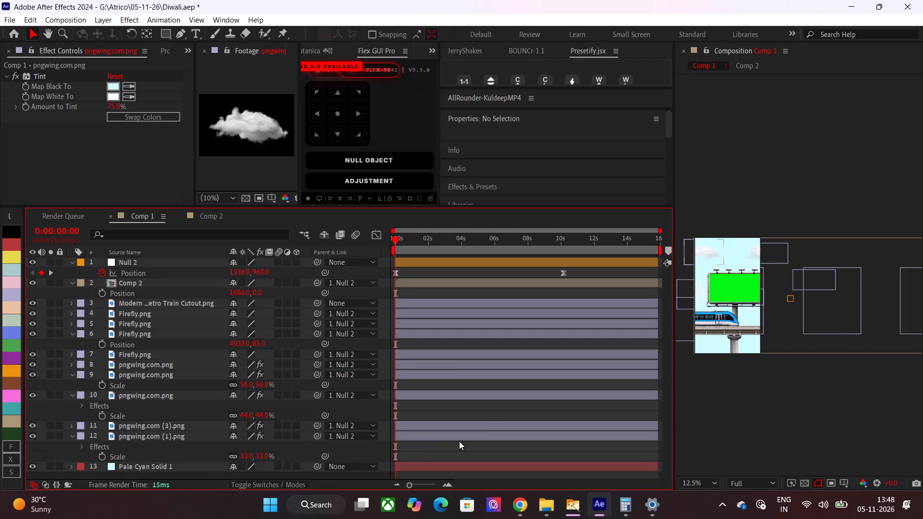
Add a Position keyframe on Null 2 at 0:00:00:27, where the first billboard is centred in the frame.
{"action": "key", "text": "space"}
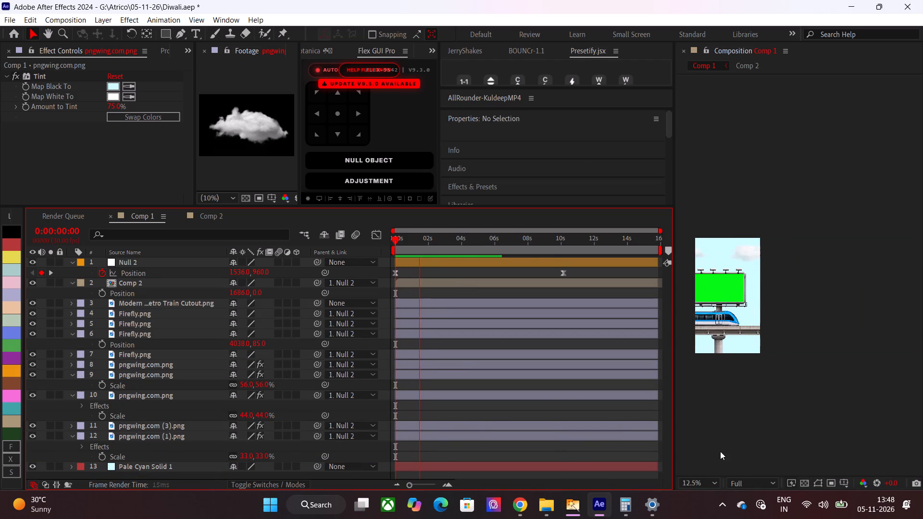
{"action": "left_click", "coordinate": [715, 482]}
{"action": "left_click", "coordinate": [723, 284]}
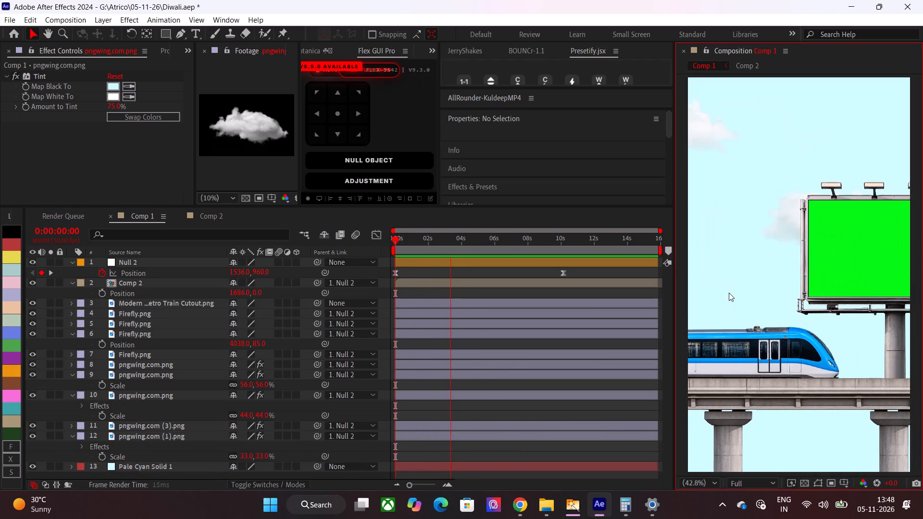
{"action": "left_click_drag", "start_coordinate": [440, 247], "coordinate": [410, 253]}
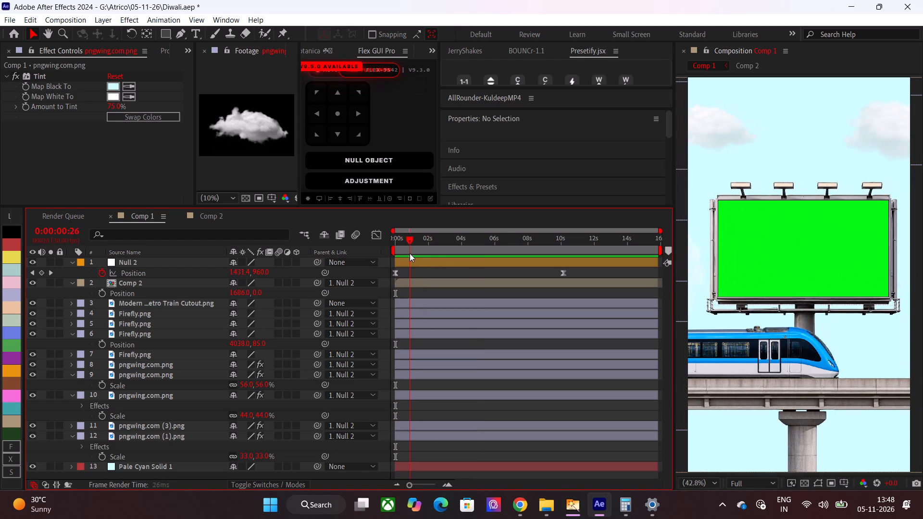
{"action": "left_click_drag", "start_coordinate": [410, 253], "coordinate": [410, 253]}
{"action": "left_click", "coordinate": [39, 273]}
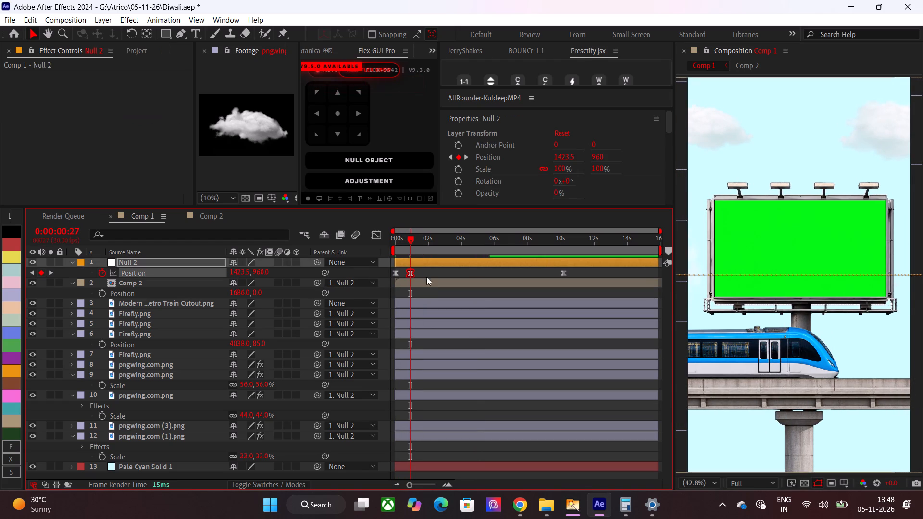
Copy the new Null 2 Position keyframe and paste it at 0:00:01:29 to hold the billboard in place.
{"action": "left_click", "coordinate": [407, 244]}
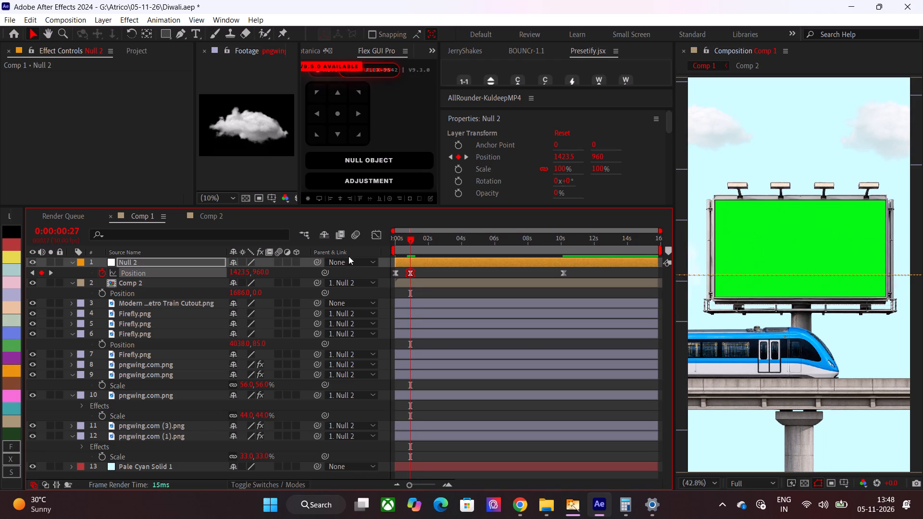
{"action": "key", "text": "ctrl+c"}
{"action": "left_click_drag", "start_coordinate": [413, 241], "coordinate": [427, 242]}
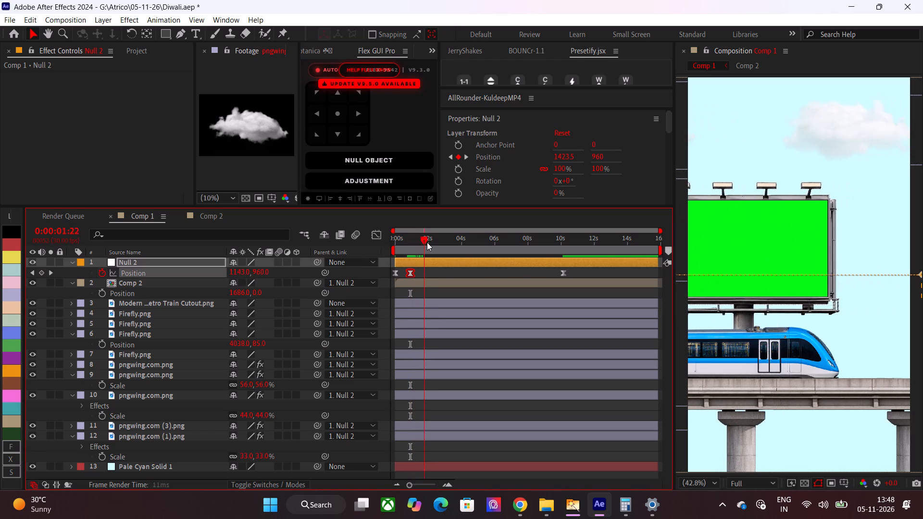
{"action": "left_click_drag", "start_coordinate": [427, 242], "coordinate": [431, 242]}
{"action": "key", "text": "ctrl+v"}
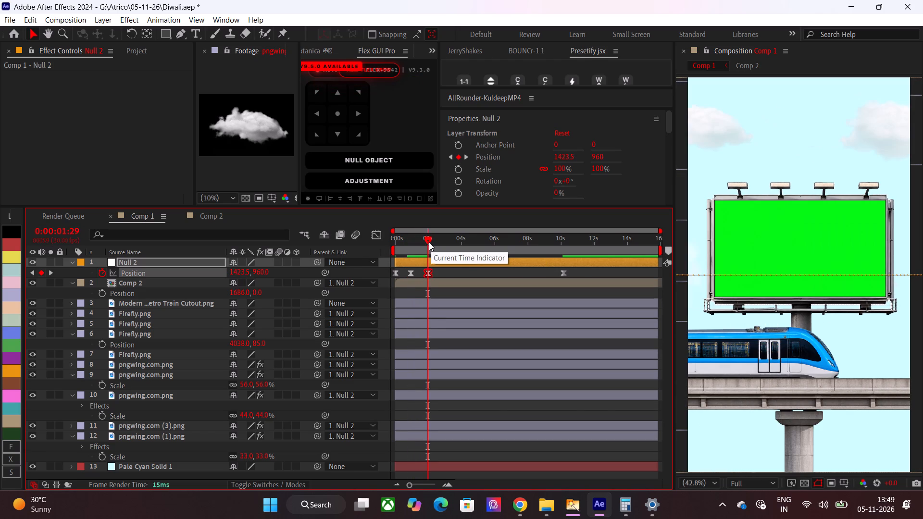
Preview the hold, then shift Null 2's two middle Position keyframes later, to 0:00:02:01 and about 3 seconds.
{"action": "left_click_drag", "start_coordinate": [429, 242], "coordinate": [380, 245]}
{"action": "key", "text": "space"}
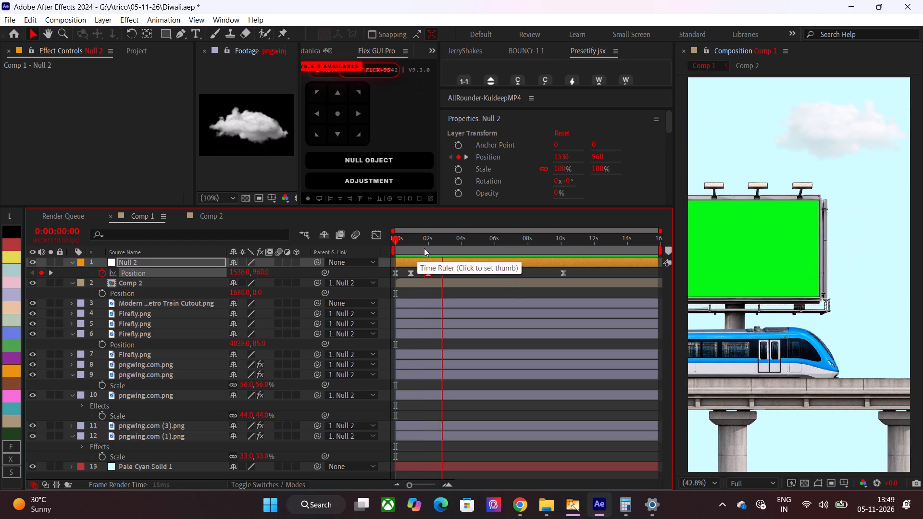
{"action": "left_click_drag", "start_coordinate": [424, 248], "coordinate": [387, 248]}
{"action": "key", "text": "space"}
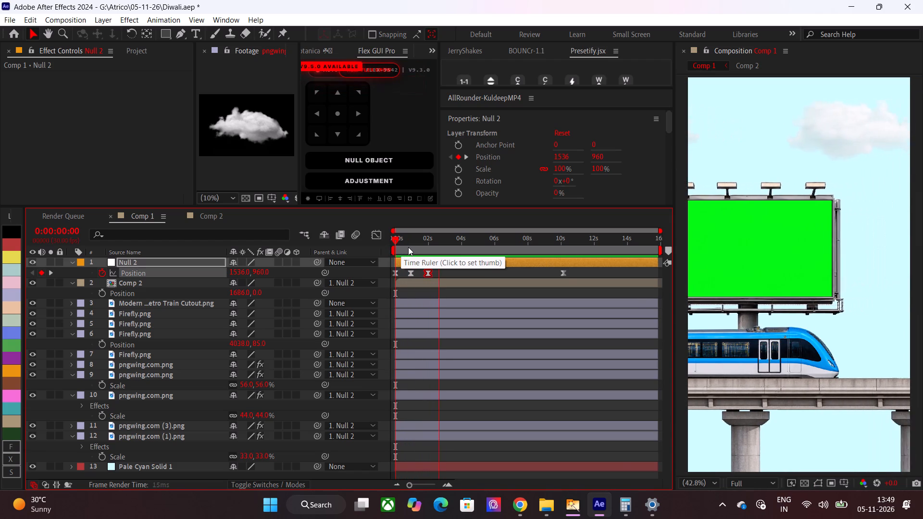
{"action": "left_click_drag", "start_coordinate": [408, 247], "coordinate": [386, 247]}
{"action": "key", "text": "space"}
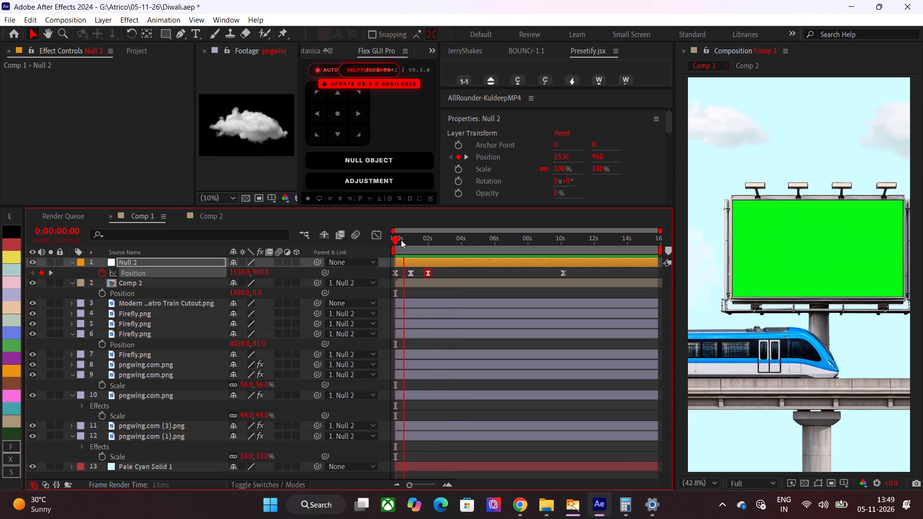
{"action": "left_click", "coordinate": [401, 240]}
{"action": "left_click_drag", "start_coordinate": [443, 269], "coordinate": [405, 271]}
{"action": "left_click_drag", "start_coordinate": [408, 271], "coordinate": [414, 272]}
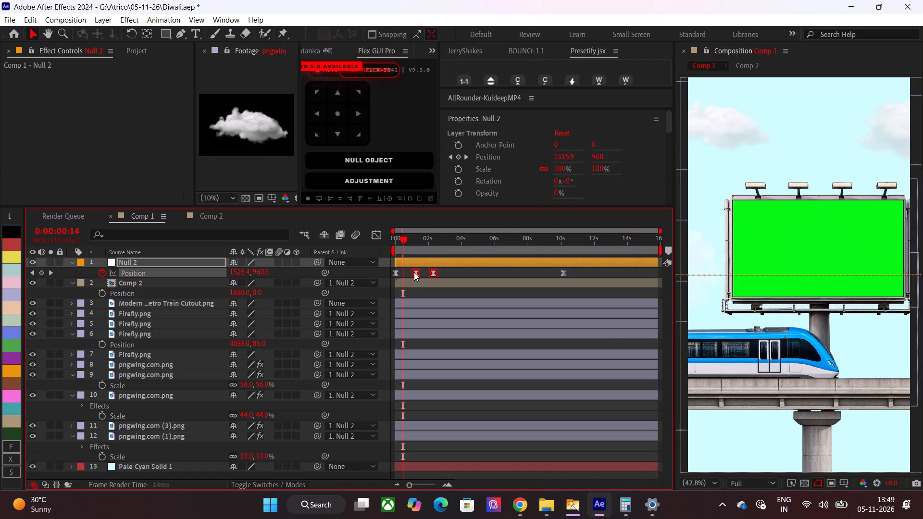
{"action": "left_click_drag", "start_coordinate": [414, 272], "coordinate": [426, 272]}
Preview the slide-in and move Null 2's second Position keyframe earlier, to about 1.5 seconds.
{"action": "left_click_drag", "start_coordinate": [411, 243], "coordinate": [364, 250]}
{"action": "key", "text": "space"}
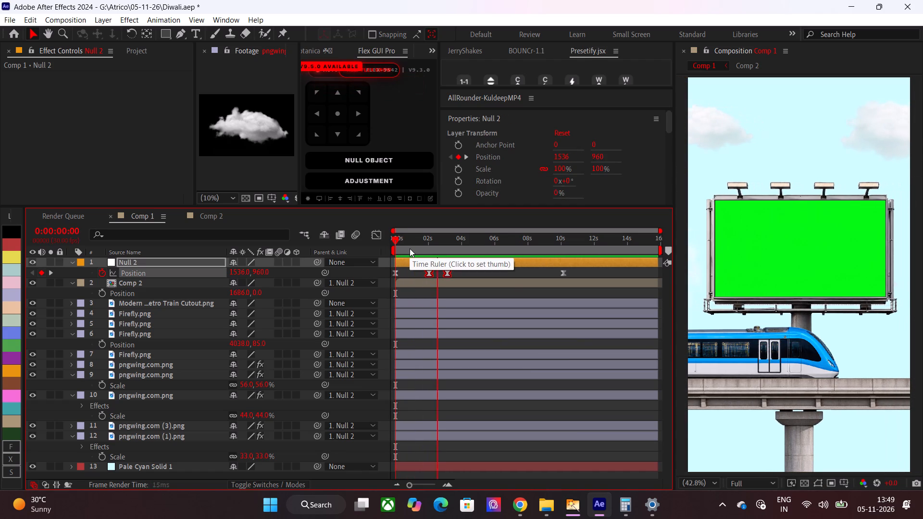
{"action": "left_click_drag", "start_coordinate": [410, 248], "coordinate": [415, 248]}
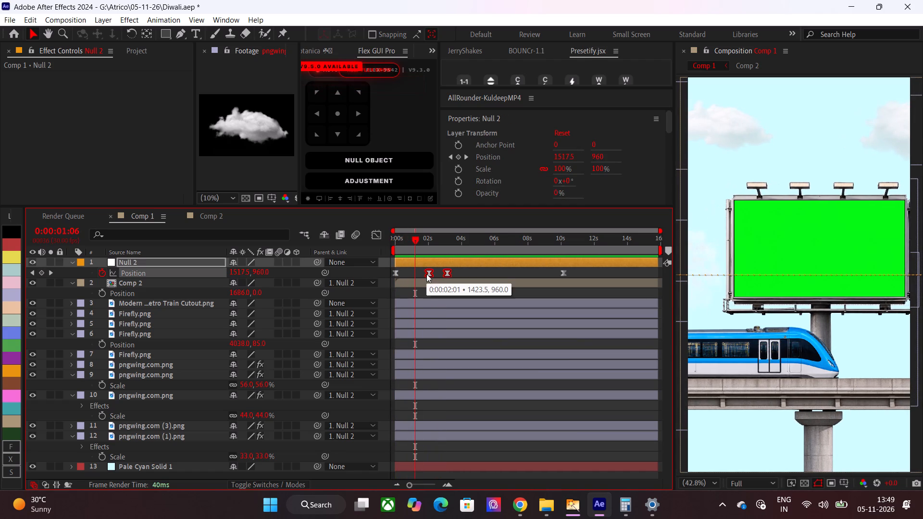
{"action": "left_click_drag", "start_coordinate": [426, 274], "coordinate": [417, 274], "text": "alt"}
Add a Position keyframe on Null 2 at 0:00:05:20, where the next billboard is centred in the frame.
{"action": "left_click_drag", "start_coordinate": [415, 251], "coordinate": [433, 252]}
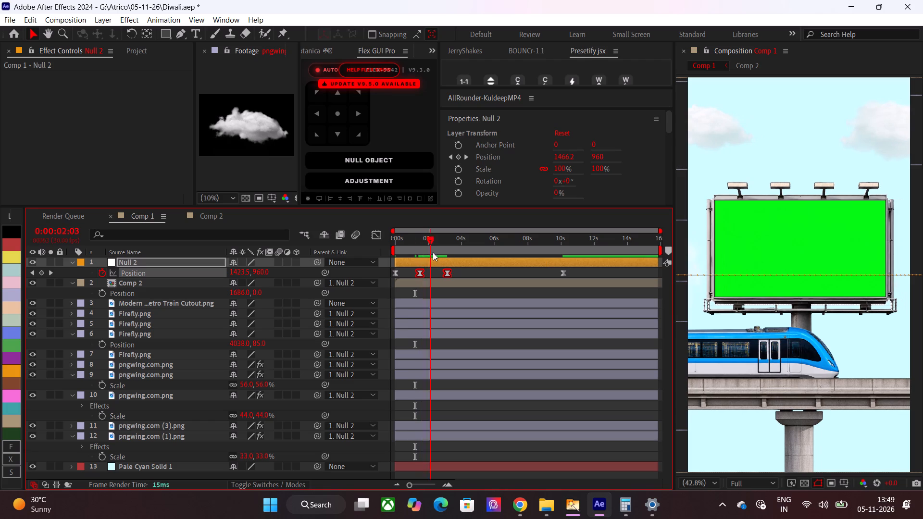
{"action": "left_click_drag", "start_coordinate": [433, 252], "coordinate": [477, 264]}
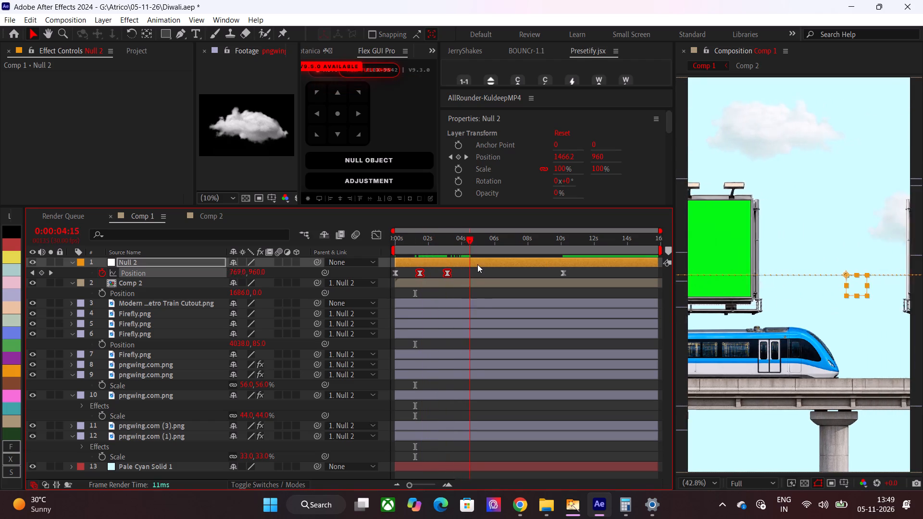
{"action": "left_click_drag", "start_coordinate": [477, 264], "coordinate": [485, 266]}
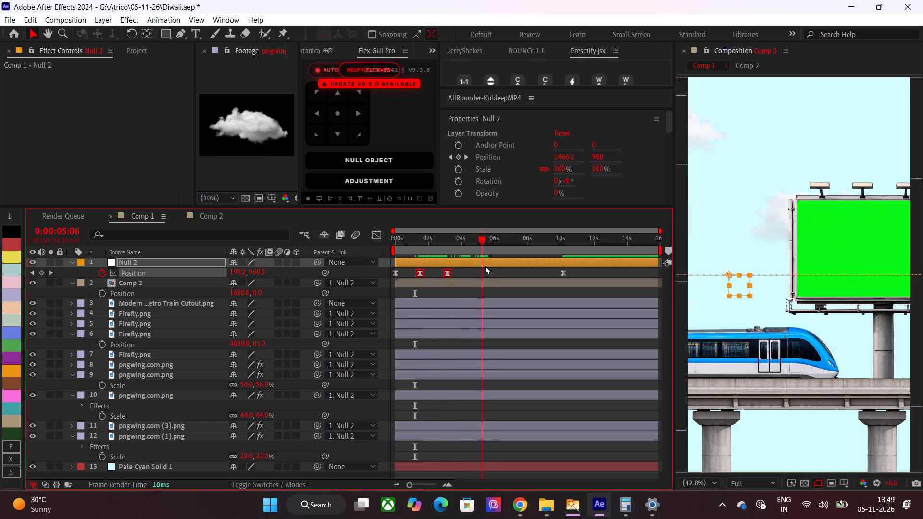
{"action": "left_click_drag", "start_coordinate": [485, 266], "coordinate": [489, 268]}
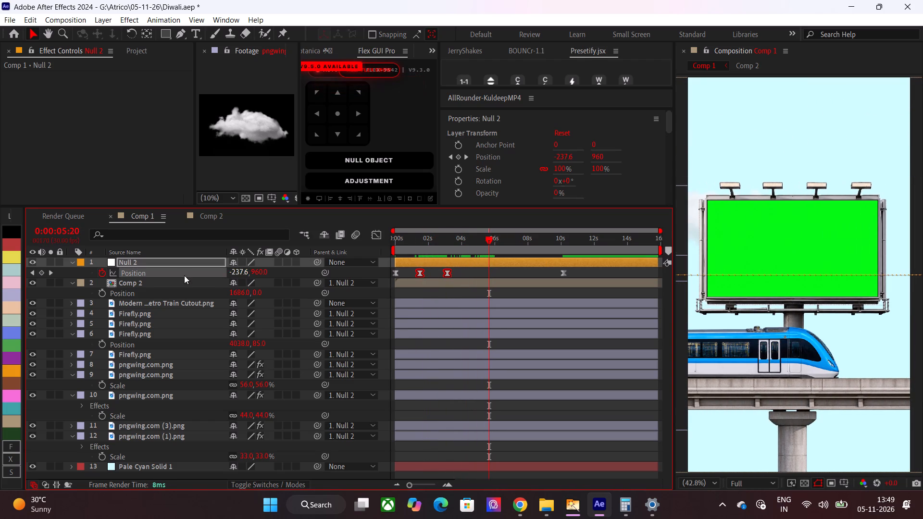
{"action": "left_click", "coordinate": [43, 273]}
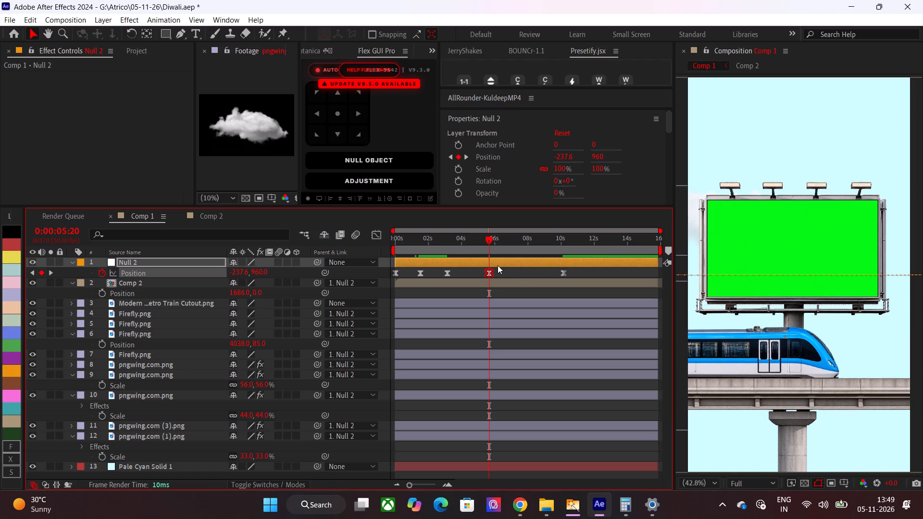
Copy Null 2's Position keyframe from 0:00:05:20 and paste it at about 6.7 seconds to hold the second billboard.
{"action": "key", "text": "ctrl+c"}
{"action": "left_click_drag", "start_coordinate": [492, 246], "coordinate": [508, 247]}
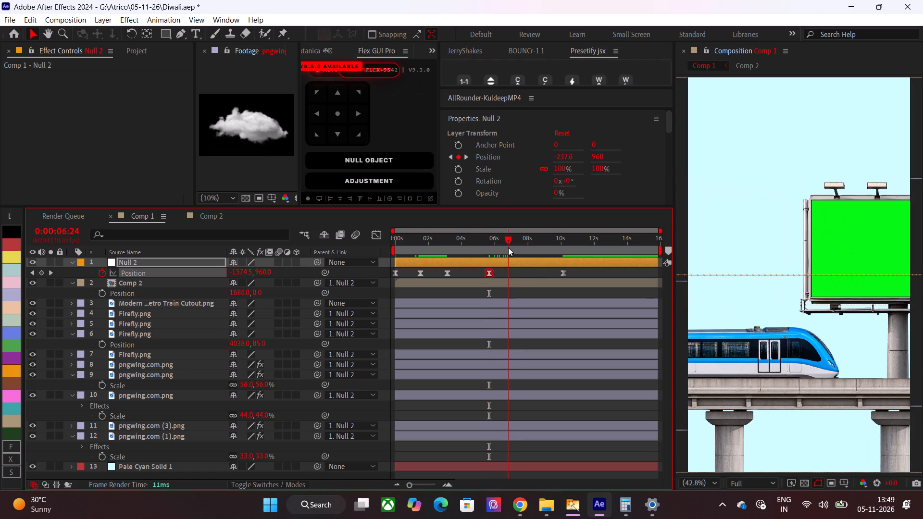
{"action": "left_click_drag", "start_coordinate": [508, 247], "coordinate": [507, 247]}
{"action": "key", "text": "ctrl+v"}
Preview Null 2's movement from 0:00:04:17 and check where the following billboard travels, up to 0:00:07:25.
{"action": "left_click_drag", "start_coordinate": [498, 247], "coordinate": [471, 253]}
{"action": "key", "text": "space"}
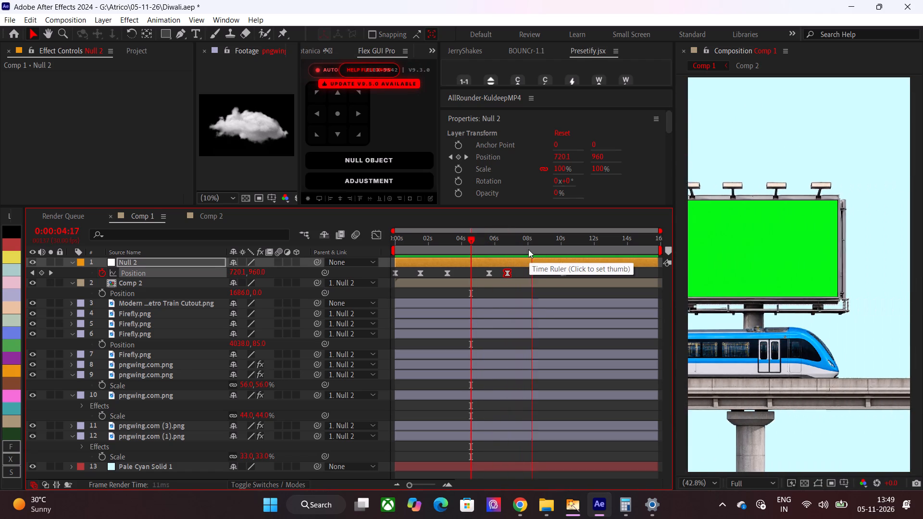
{"action": "left_click_drag", "start_coordinate": [543, 247], "coordinate": [527, 247]}
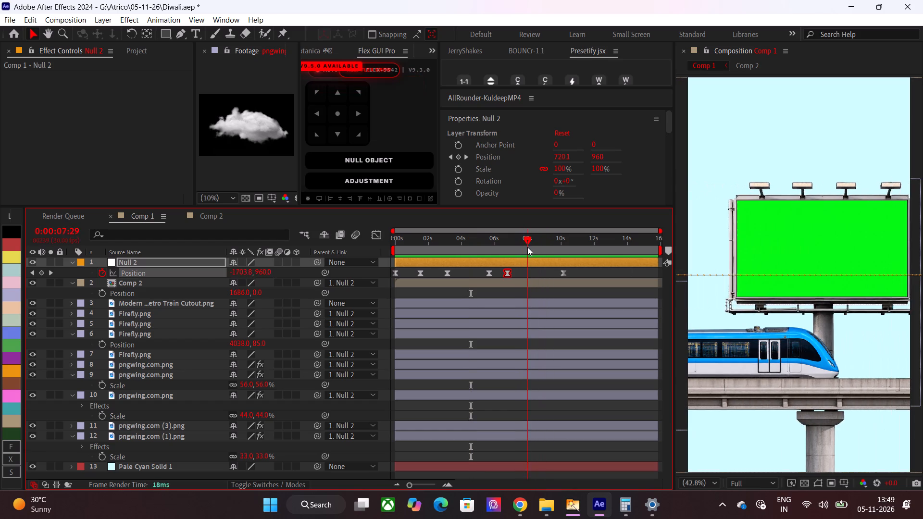
{"action": "left_click_drag", "start_coordinate": [527, 247], "coordinate": [525, 247]}
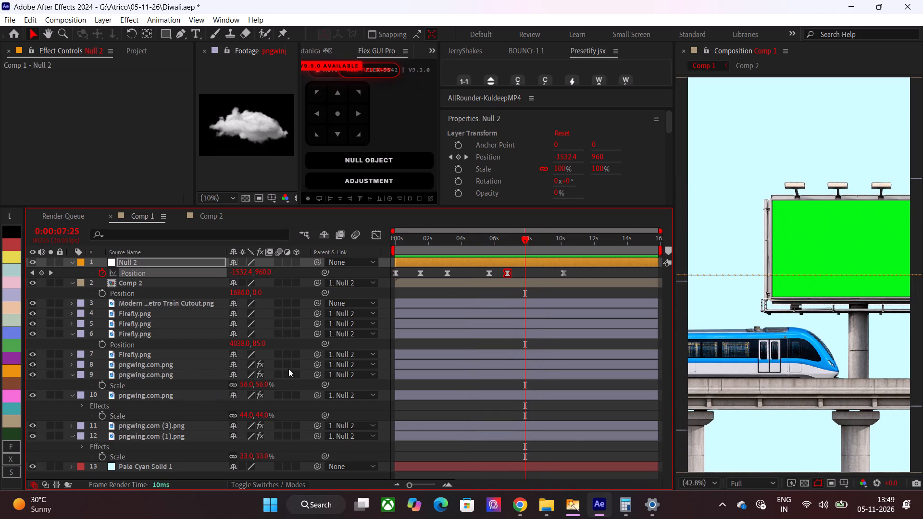
Widen the composition view to show the off-frame billboards and hide the Firefly.png billboard on layer 4.
{"action": "scroll", "coordinate": [786, 251], "scroll_direction": "down", "scroll_amount": 2}
{"action": "scroll", "coordinate": [806, 301], "scroll_direction": "down", "scroll_amount": 1}
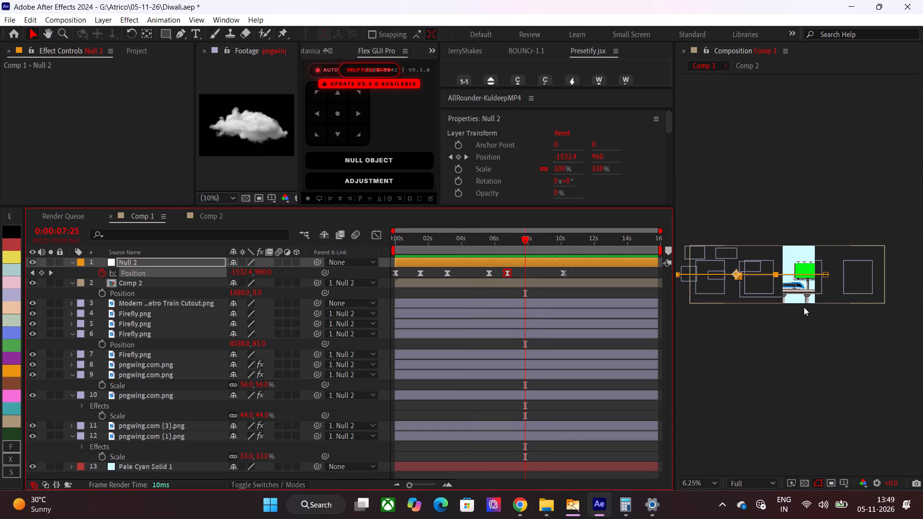
{"action": "left_click", "coordinate": [783, 355]}
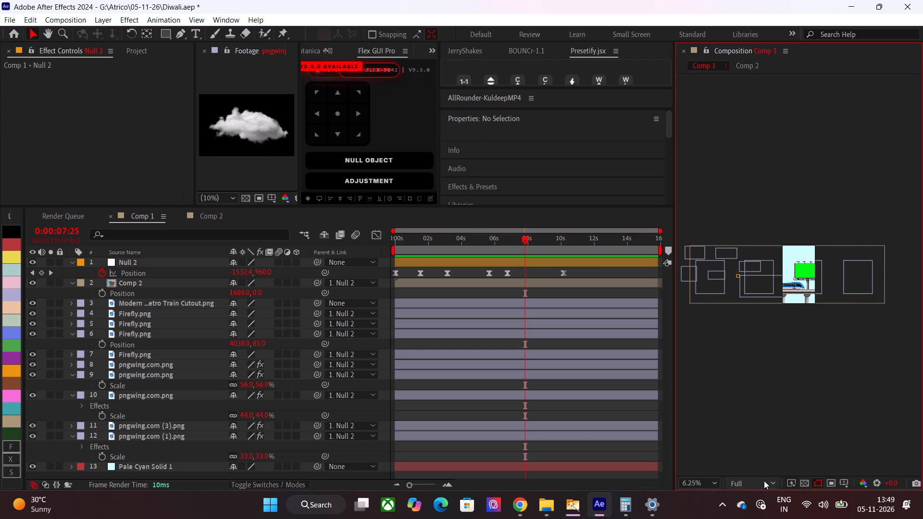
{"action": "left_click_drag", "start_coordinate": [673, 333], "coordinate": [486, 346]}
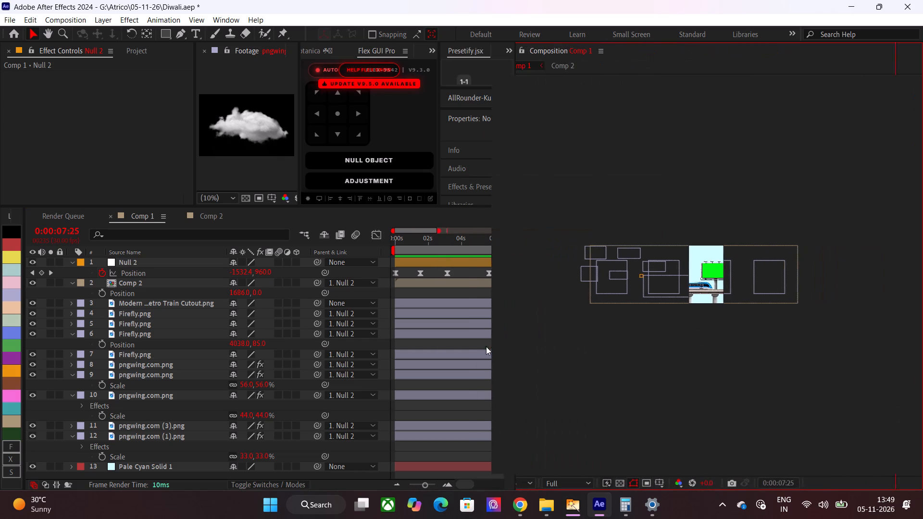
{"action": "left_click_drag", "start_coordinate": [486, 346], "coordinate": [490, 346]}
{"action": "scroll", "coordinate": [632, 359], "scroll_direction": "up", "scroll_amount": 1}
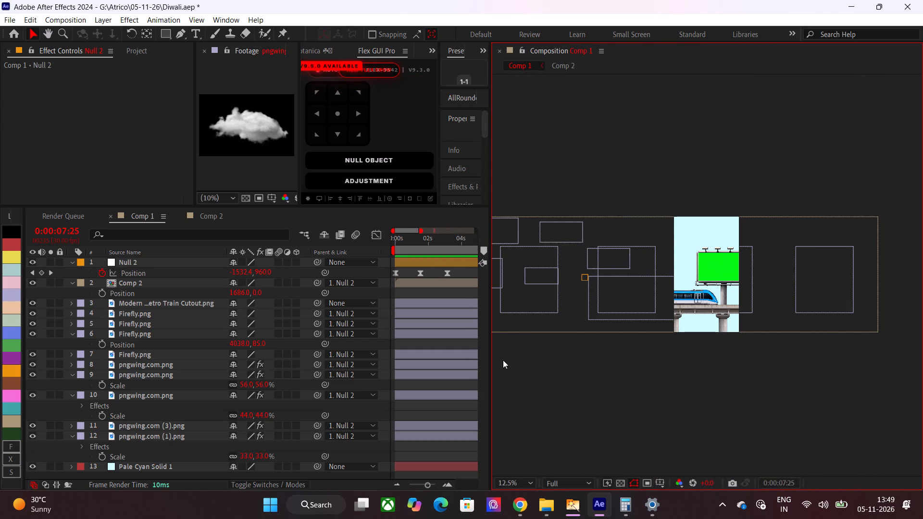
{"action": "left_click", "coordinate": [168, 316]}
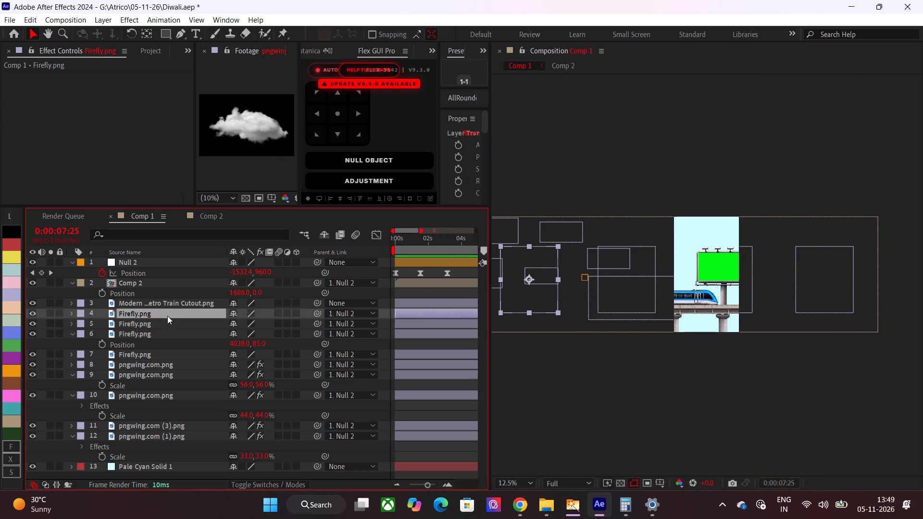
{"action": "scroll", "coordinate": [610, 308], "scroll_direction": "down", "scroll_amount": 1}
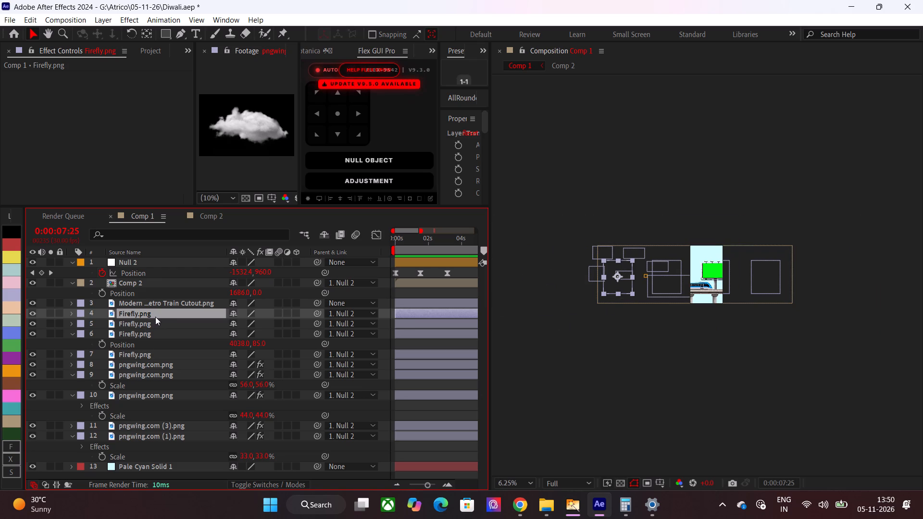
{"action": "left_click", "coordinate": [35, 316]}
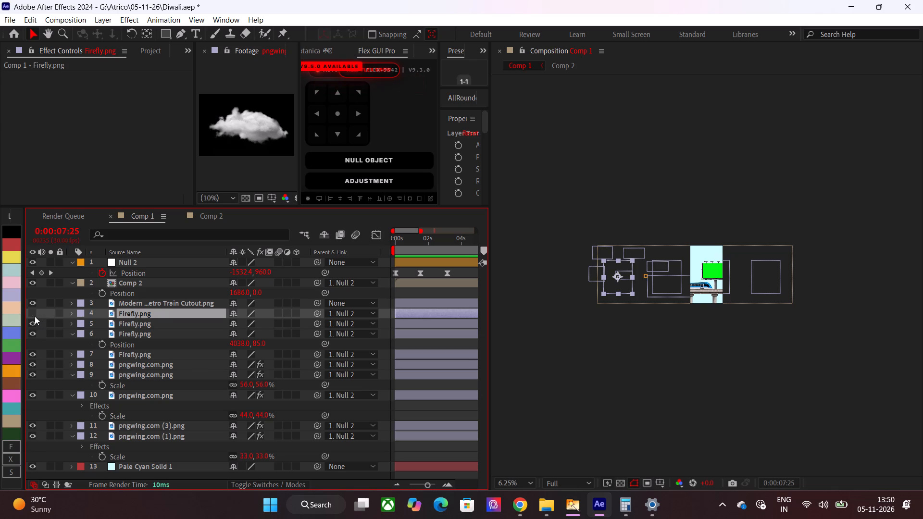
{"action": "scroll", "coordinate": [701, 289], "scroll_direction": "up", "scroll_amount": 1}
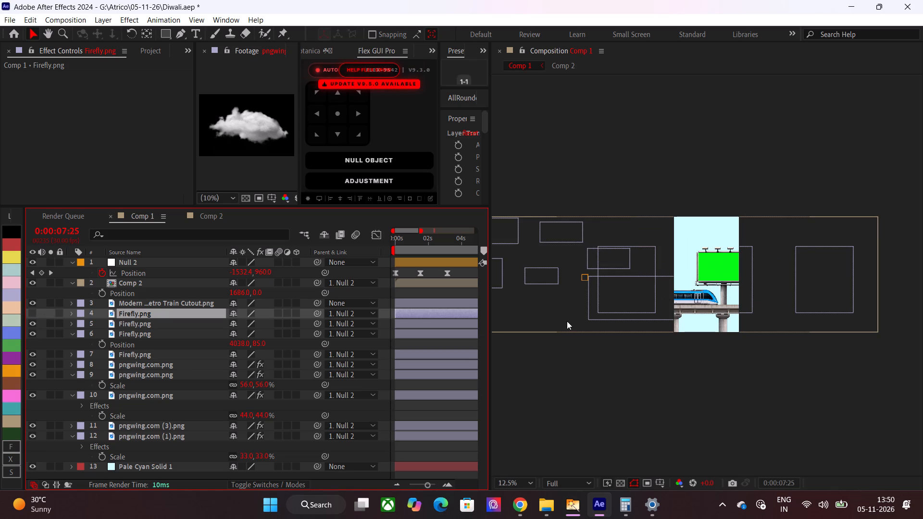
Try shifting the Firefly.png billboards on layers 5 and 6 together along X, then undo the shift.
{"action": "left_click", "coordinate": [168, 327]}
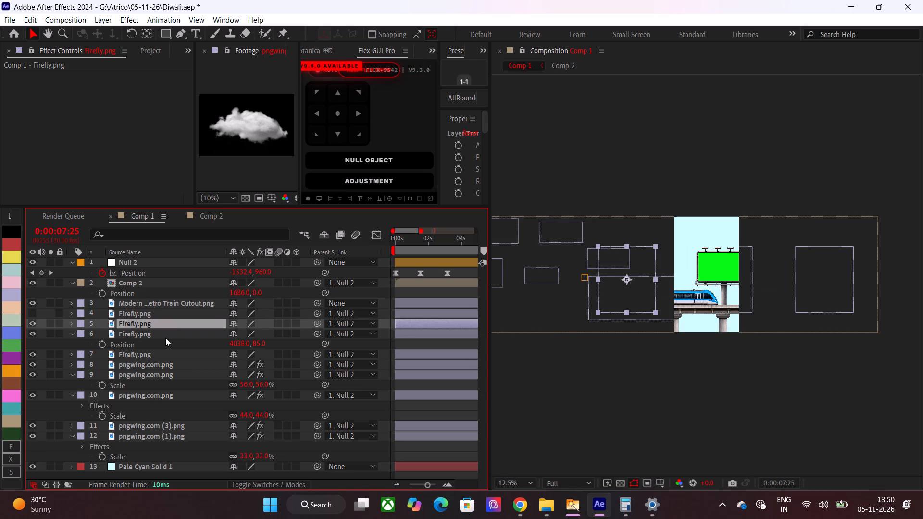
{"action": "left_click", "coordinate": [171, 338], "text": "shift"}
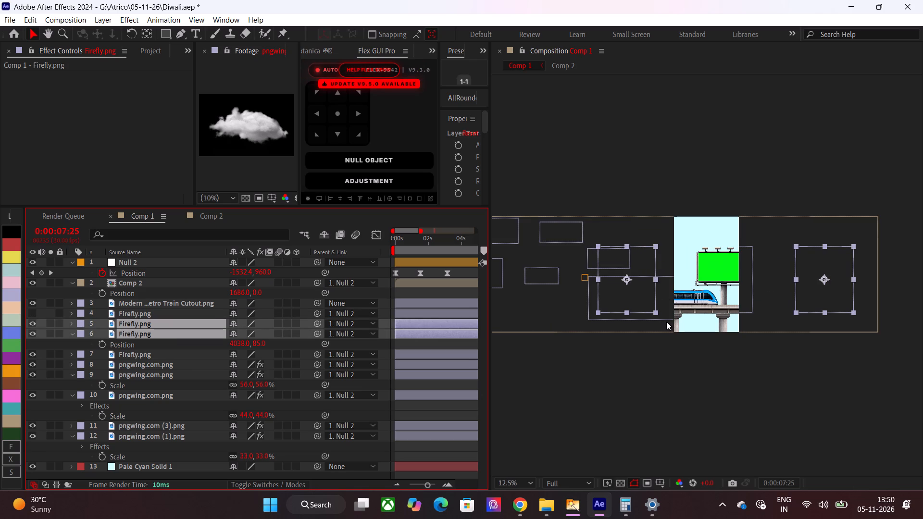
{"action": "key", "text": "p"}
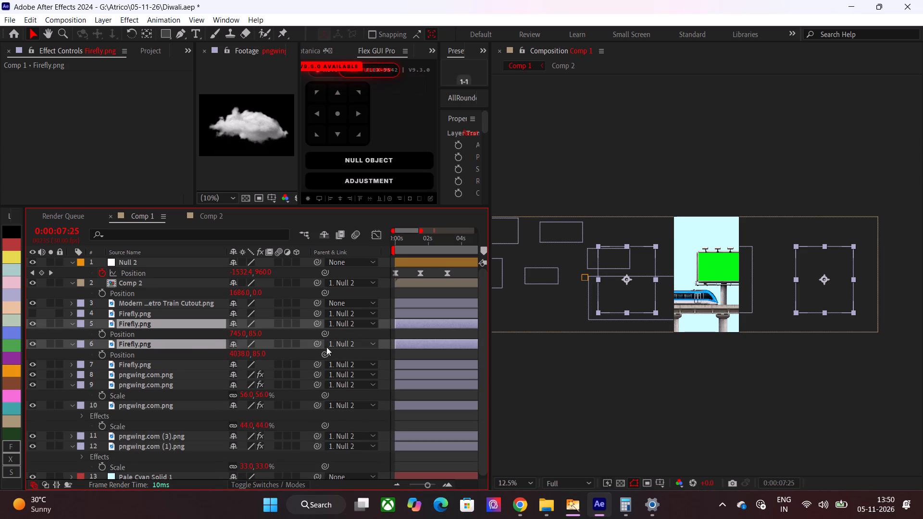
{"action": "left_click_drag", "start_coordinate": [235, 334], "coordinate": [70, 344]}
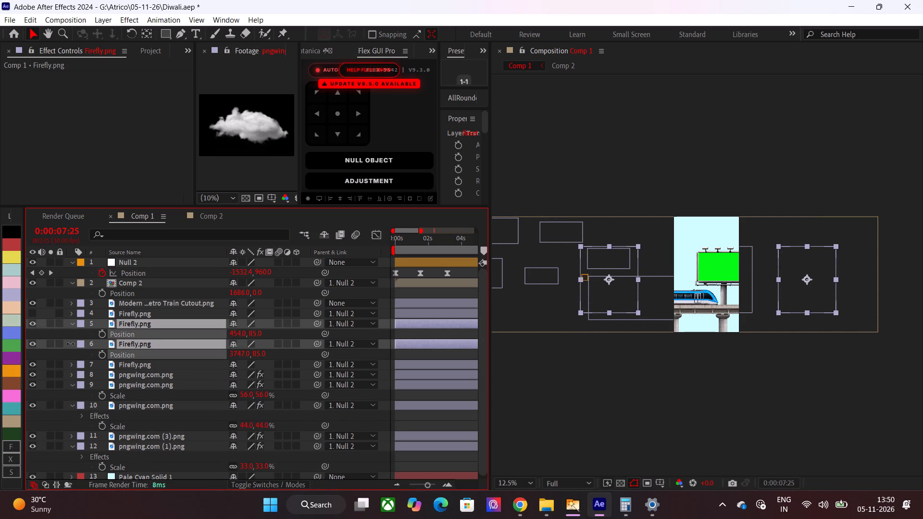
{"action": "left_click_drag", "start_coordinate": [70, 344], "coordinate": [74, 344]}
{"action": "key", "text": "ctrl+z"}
Reorder the Firefly.png billboard on layer 7 so that it sits directly beneath the one on layer 5.
{"action": "left_click", "coordinate": [169, 318]}
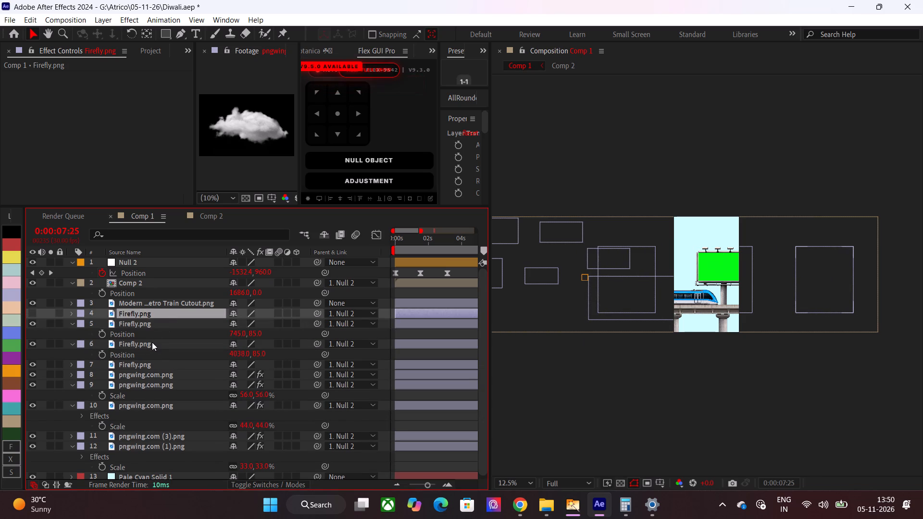
{"action": "left_click", "coordinate": [144, 360]}
{"action": "left_click_drag", "start_coordinate": [144, 360], "coordinate": [153, 333]}
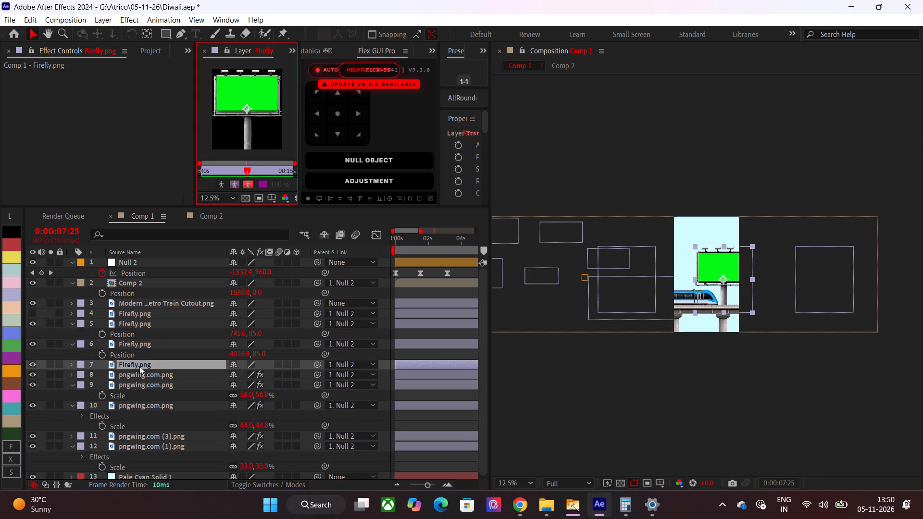
{"action": "left_click_drag", "start_coordinate": [139, 366], "coordinate": [143, 336]}
Shift the Firefly.png billboards on layers 5 and 6 together along X, to X positions 360 and 1978.
{"action": "left_click", "coordinate": [161, 321], "text": "shift"}
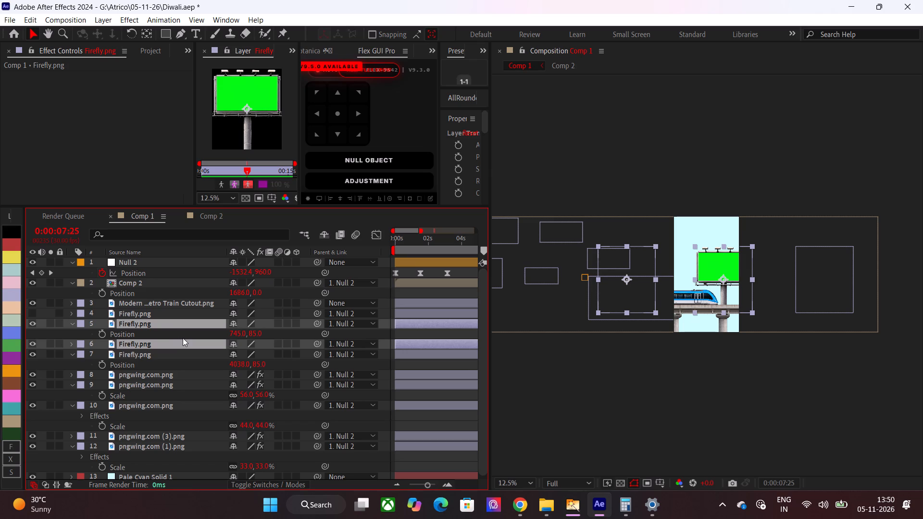
{"action": "key", "text": "p"}
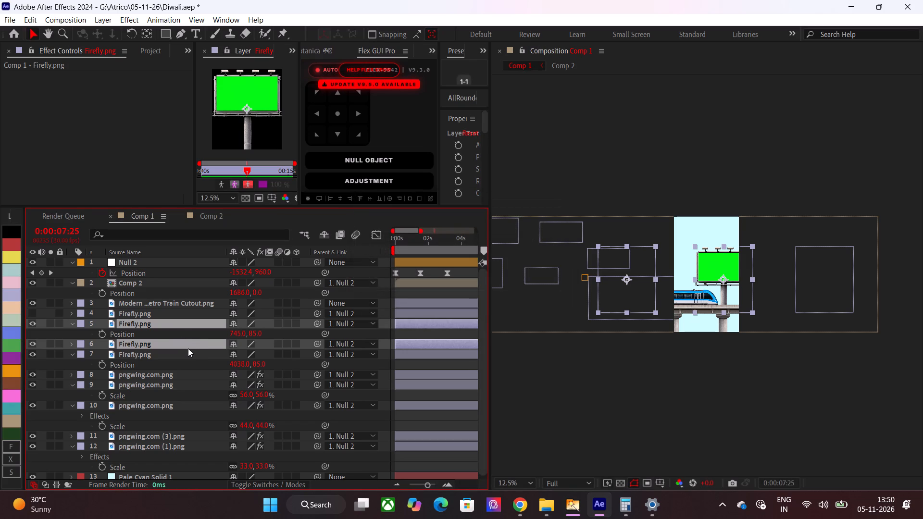
{"action": "key", "text": "p"}
{"action": "left_click_drag", "start_coordinate": [240, 333], "coordinate": [49, 363]}
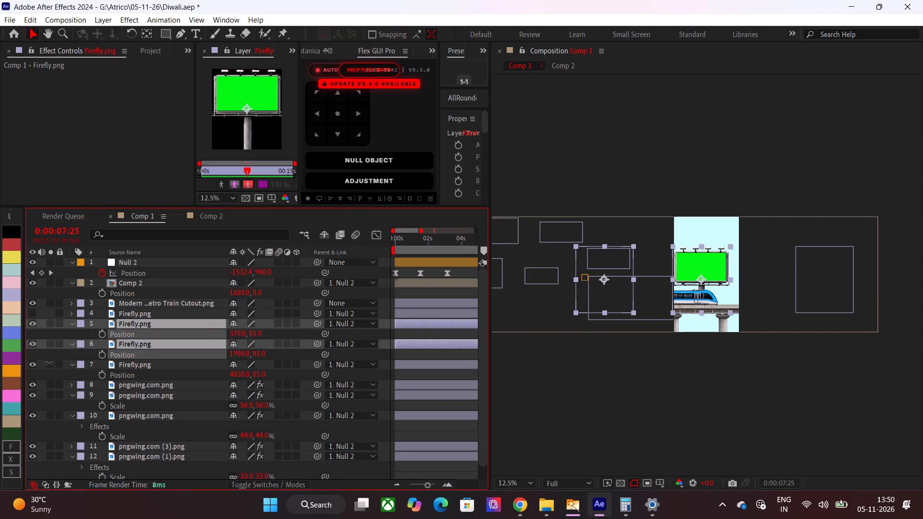
{"action": "left_click_drag", "start_coordinate": [49, 363], "coordinate": [24, 363]}
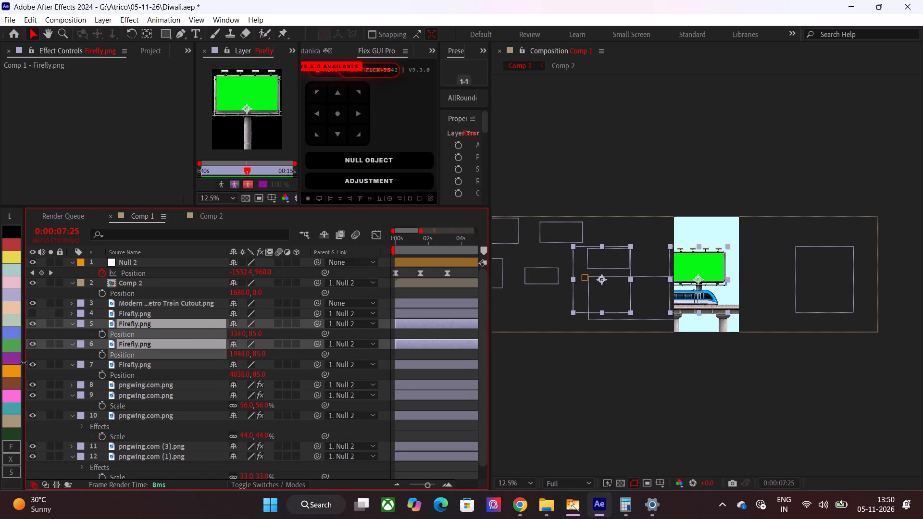
{"action": "left_click_drag", "start_coordinate": [24, 363], "coordinate": [39, 363]}
Set the X position of the Firefly.png billboard on layer 5 to -78 to even out the billboard spacing.
{"action": "left_click", "coordinate": [161, 362]}
{"action": "left_click", "coordinate": [152, 323]}
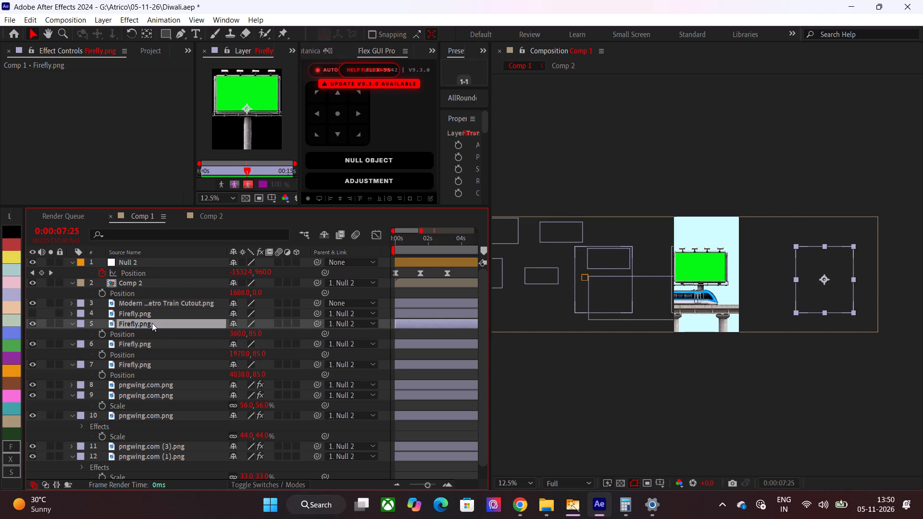
{"action": "left_click_drag", "start_coordinate": [235, 333], "coordinate": [224, 334]}
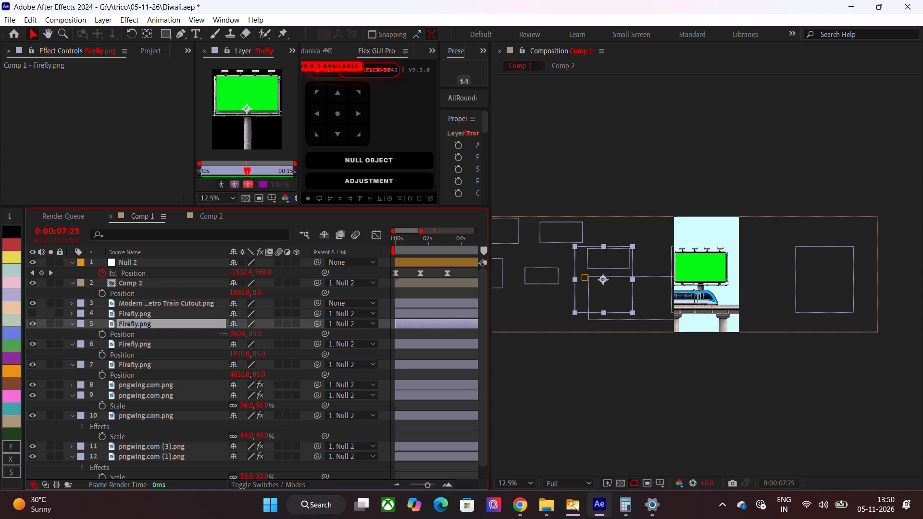
{"action": "left_click_drag", "start_coordinate": [224, 334], "coordinate": [1, 362]}
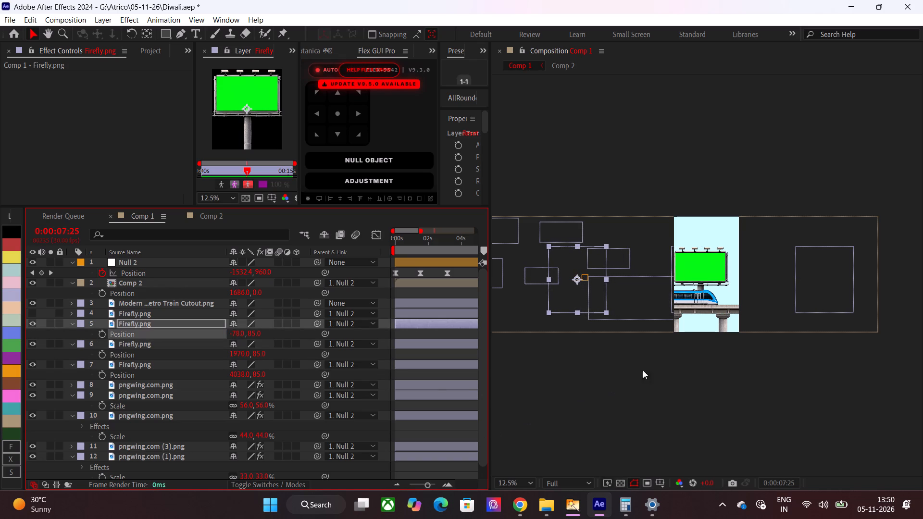
{"action": "scroll", "coordinate": [568, 407], "scroll_direction": "down", "scroll_amount": 1}
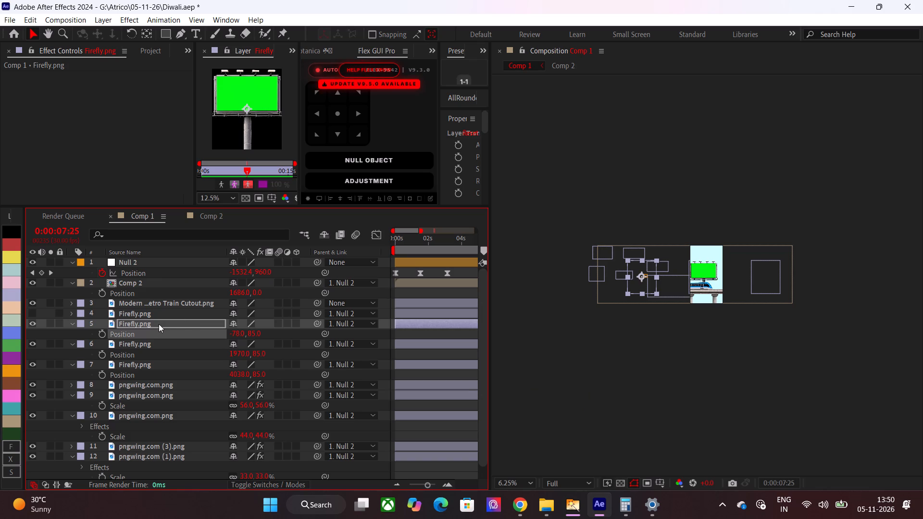
Cut the three visible Firefly.png billboard layers from Comp 1 and paste them into Comp 2.
{"action": "left_click", "coordinate": [159, 324]}
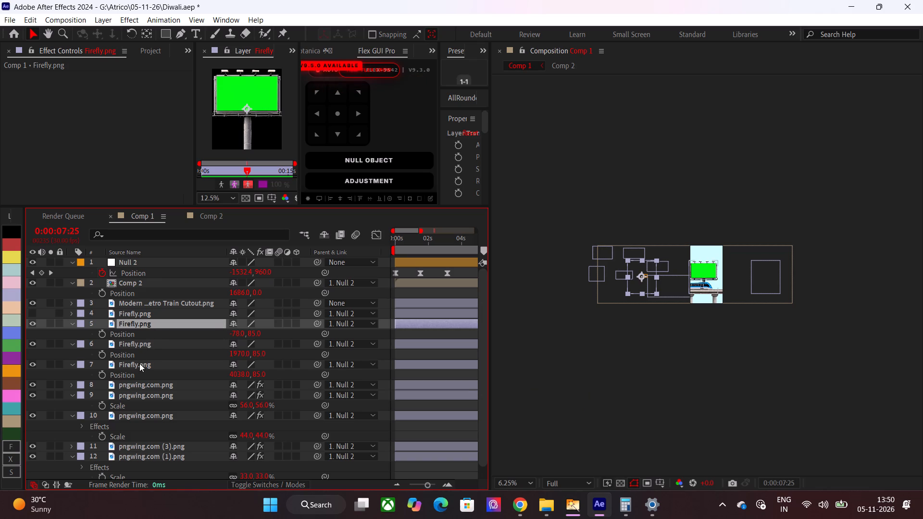
{"action": "left_click", "coordinate": [139, 364], "text": "shift"}
{"action": "key", "text": "ctrl+x"}
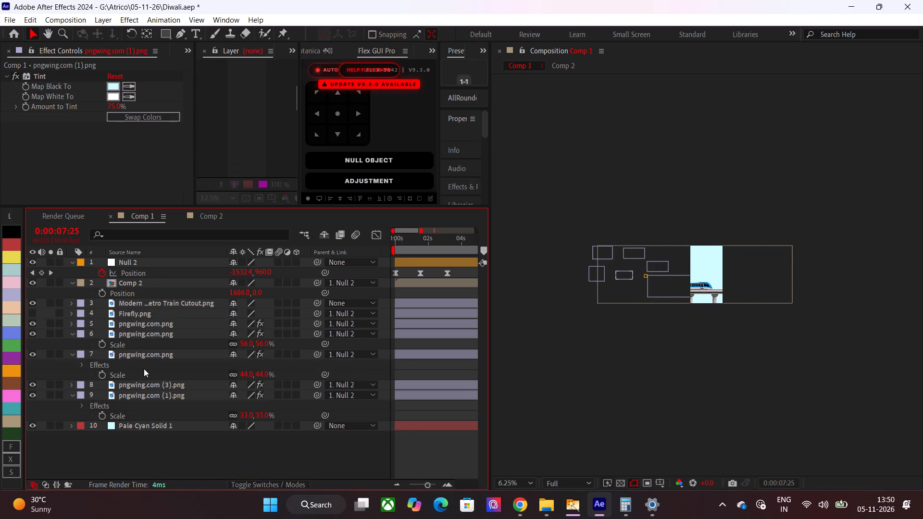
{"action": "scroll", "coordinate": [145, 369], "scroll_direction": "up", "scroll_amount": 3}
{"action": "double_click", "coordinate": [202, 278]}
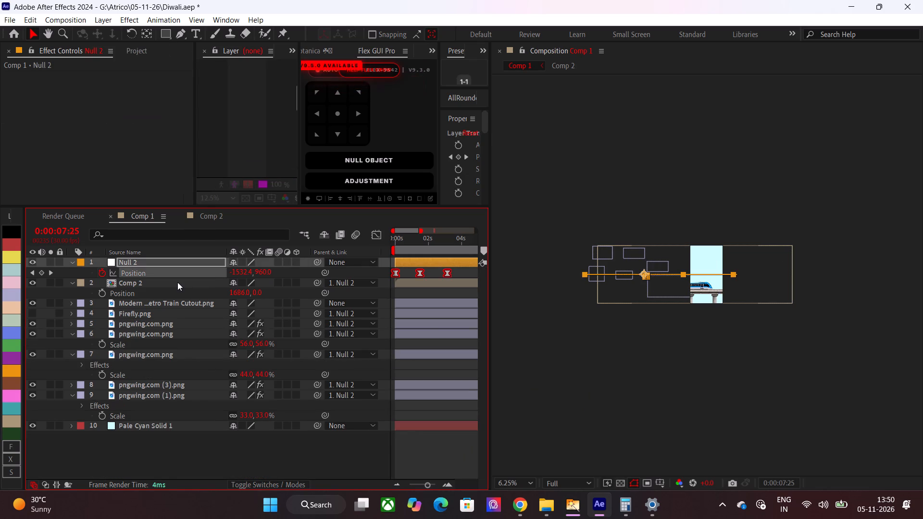
{"action": "double_click", "coordinate": [177, 282]}
{"action": "left_click", "coordinate": [526, 472]}
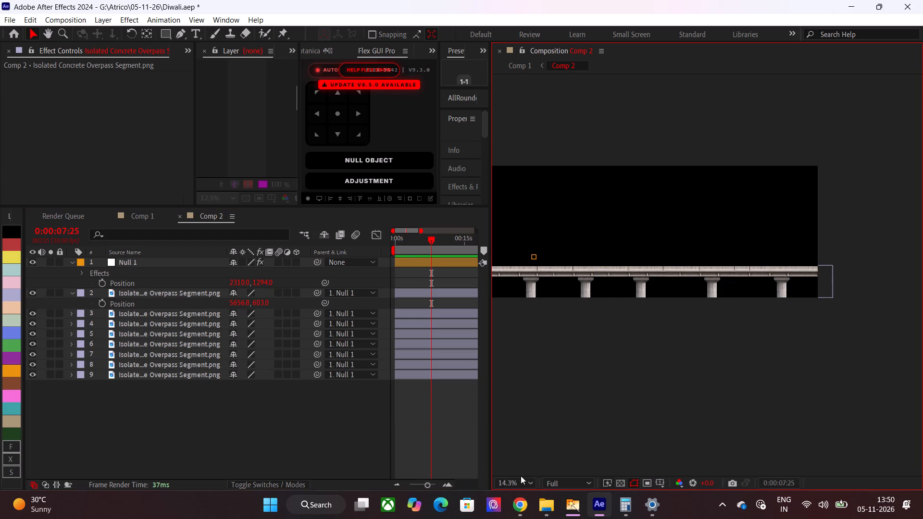
{"action": "left_click", "coordinate": [521, 476]}
{"action": "left_click", "coordinate": [516, 489]}
{"action": "left_click", "coordinate": [525, 482]}
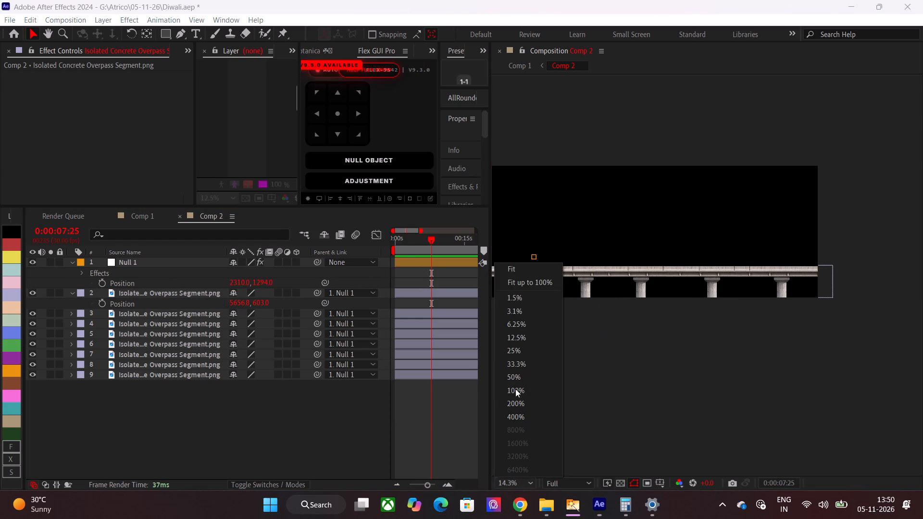
{"action": "left_click", "coordinate": [527, 278]}
{"action": "left_click", "coordinate": [217, 403]}
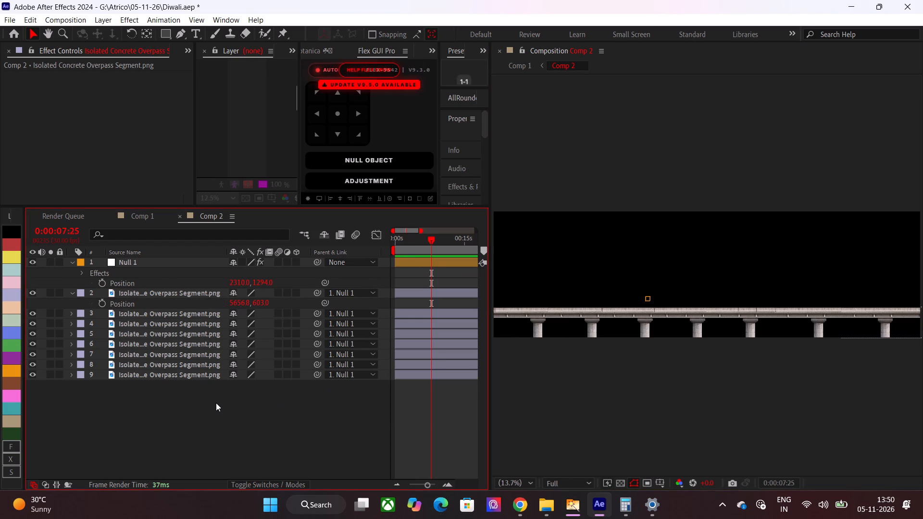
{"action": "key", "text": "ctrl+v"}
Move the three pasted Firefly.png layers to the bottom of Comp 2's layer stack, below all the overpass segments.
{"action": "left_click_drag", "start_coordinate": [169, 270], "coordinate": [171, 292]}
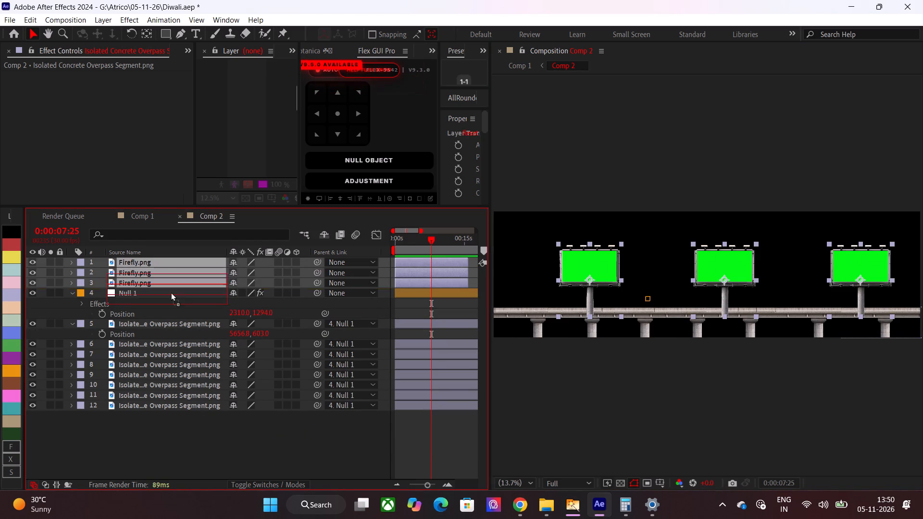
{"action": "left_click_drag", "start_coordinate": [171, 292], "coordinate": [172, 410]}
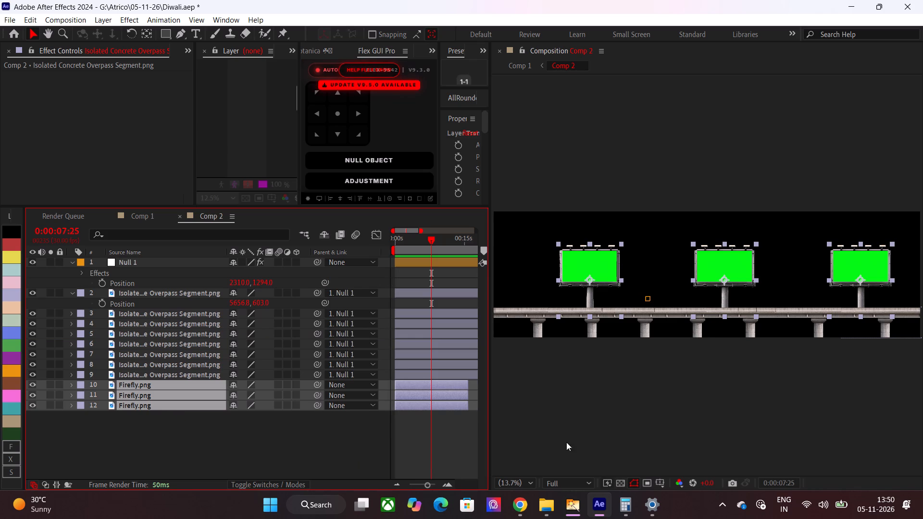
{"action": "scroll", "coordinate": [803, 355], "scroll_direction": "down", "scroll_amount": 1}
{"action": "scroll", "coordinate": [778, 342], "scroll_direction": "up", "scroll_amount": 1}
{"action": "scroll", "coordinate": [778, 342], "scroll_direction": "down", "scroll_amount": 1}
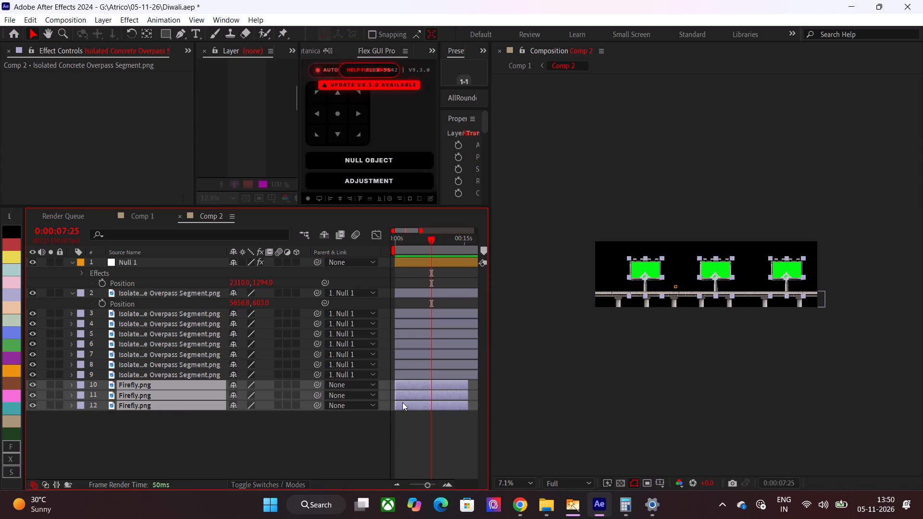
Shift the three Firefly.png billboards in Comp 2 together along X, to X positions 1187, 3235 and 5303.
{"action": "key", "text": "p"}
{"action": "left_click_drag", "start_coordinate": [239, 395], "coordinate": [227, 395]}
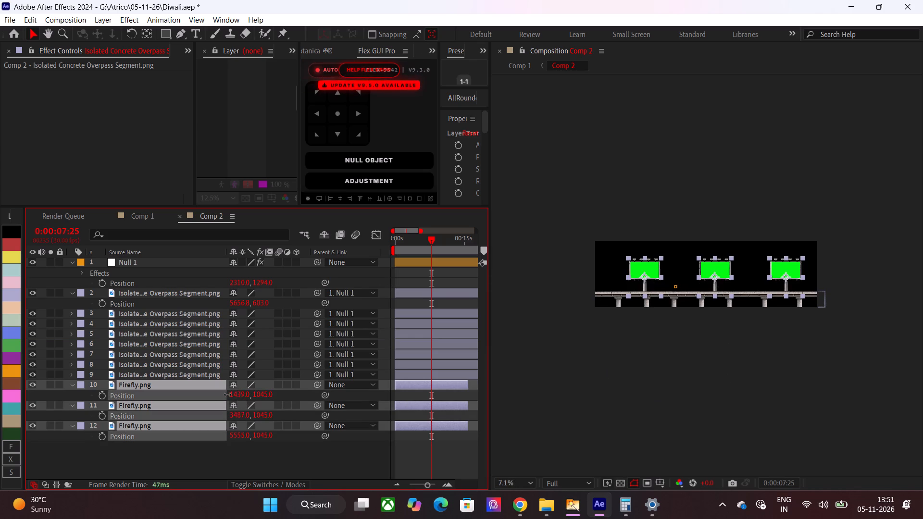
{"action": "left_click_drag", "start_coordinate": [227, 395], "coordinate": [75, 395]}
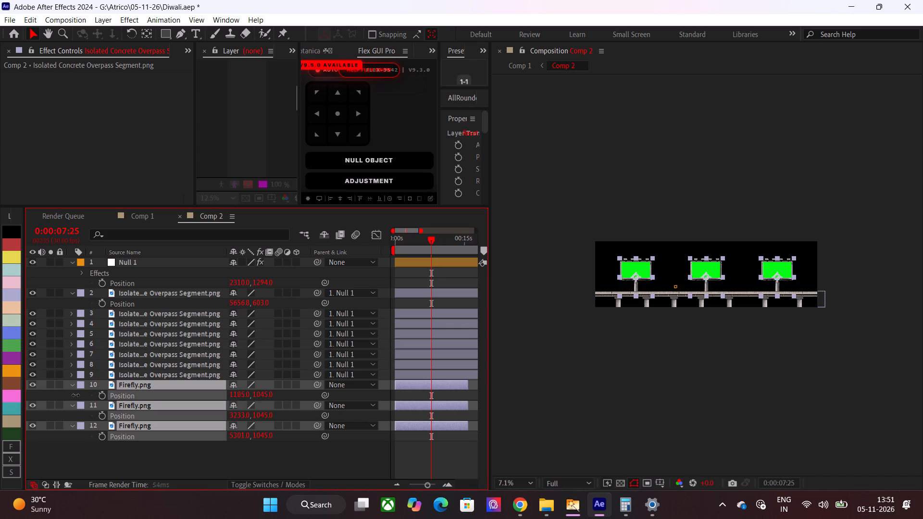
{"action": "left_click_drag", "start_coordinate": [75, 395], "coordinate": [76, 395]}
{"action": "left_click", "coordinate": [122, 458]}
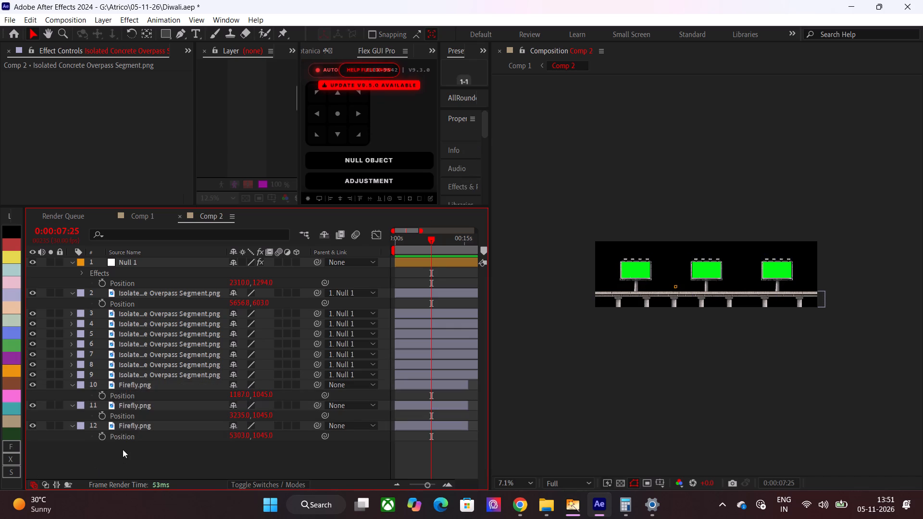
Set the X position of the Firefly.png billboard on layer 10 to 1483, lining it up with an overpass pillar.
{"action": "left_click", "coordinate": [159, 382]}
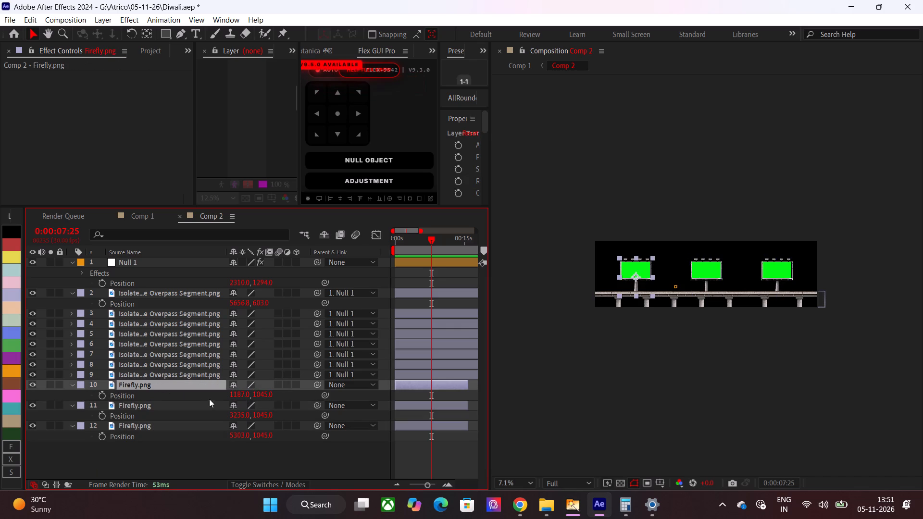
{"action": "left_click_drag", "start_coordinate": [240, 395], "coordinate": [374, 395]}
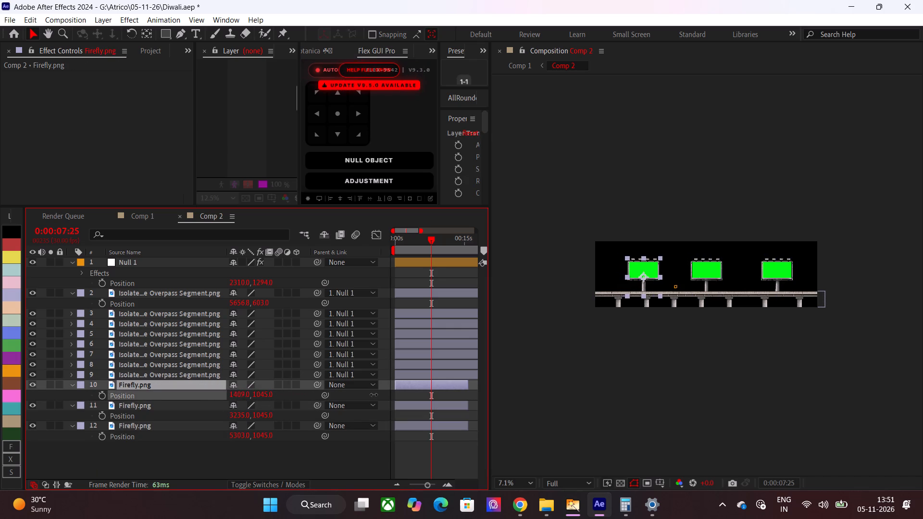
{"action": "left_click_drag", "start_coordinate": [374, 395], "coordinate": [418, 395]}
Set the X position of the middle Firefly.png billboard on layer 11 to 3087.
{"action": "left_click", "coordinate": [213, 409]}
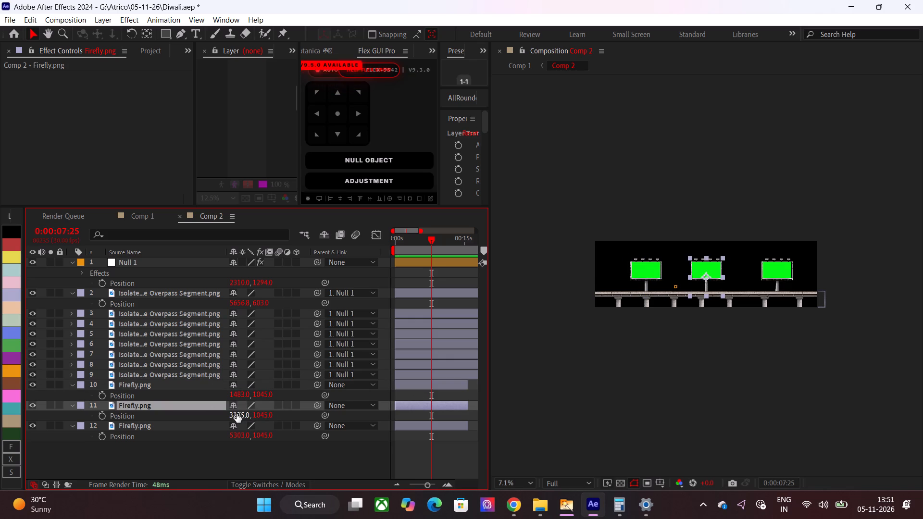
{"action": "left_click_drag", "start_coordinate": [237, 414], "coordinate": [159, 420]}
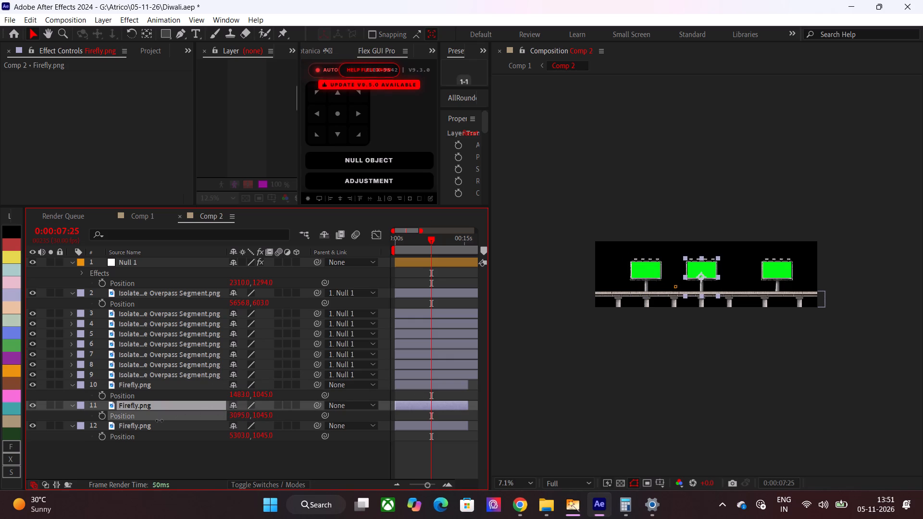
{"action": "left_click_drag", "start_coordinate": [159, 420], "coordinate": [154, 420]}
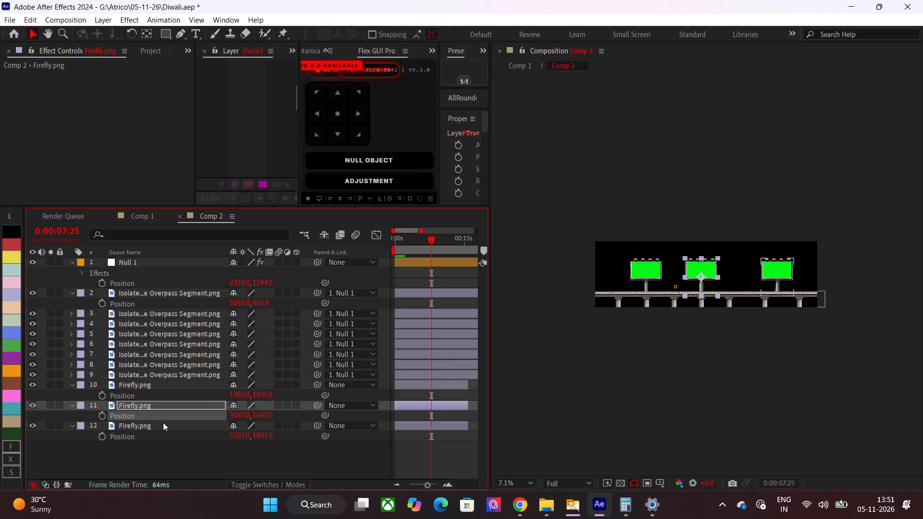
Set the X position of the Firefly.png billboard on layer 12 to 5048, close to its overpass pillar.
{"action": "left_click", "coordinate": [157, 425]}
{"action": "left_click_drag", "start_coordinate": [239, 439], "coordinate": [0, 467]}
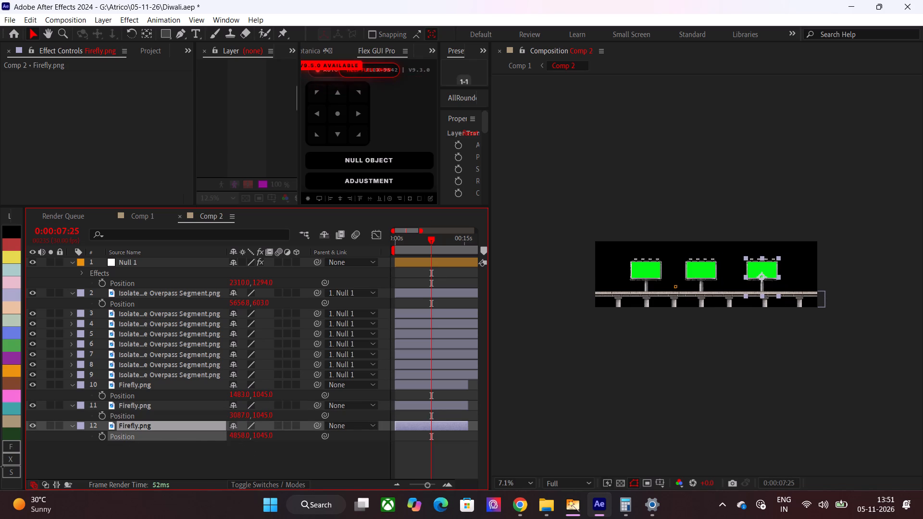
{"action": "left_click_drag", "start_coordinate": [0, 467], "coordinate": [57, 467]}
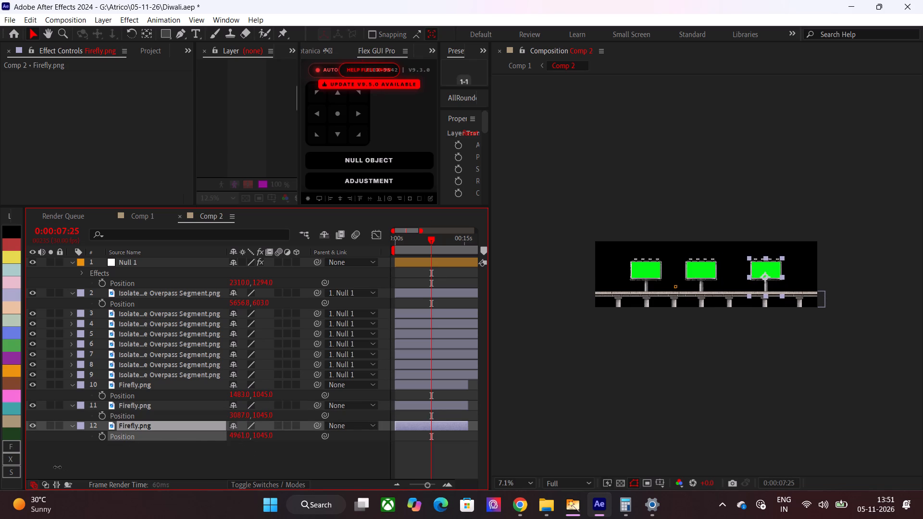
{"action": "left_click_drag", "start_coordinate": [57, 467], "coordinate": [138, 470]}
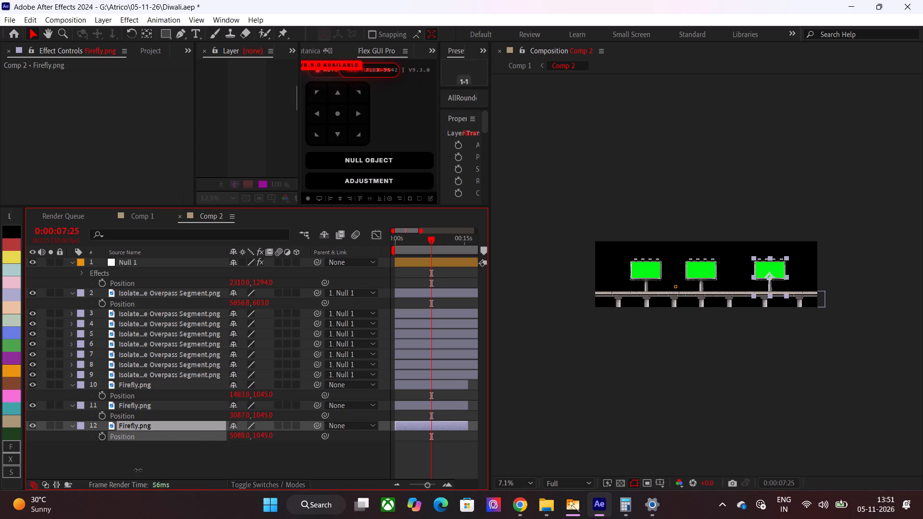
{"action": "left_click_drag", "start_coordinate": [138, 470], "coordinate": [112, 470]}
Set the X position of the Firefly.png billboard on layer 11 to 3274, midway between the other two billboards.
{"action": "left_click", "coordinate": [170, 403]}
{"action": "left_click_drag", "start_coordinate": [234, 415], "coordinate": [238, 415]}
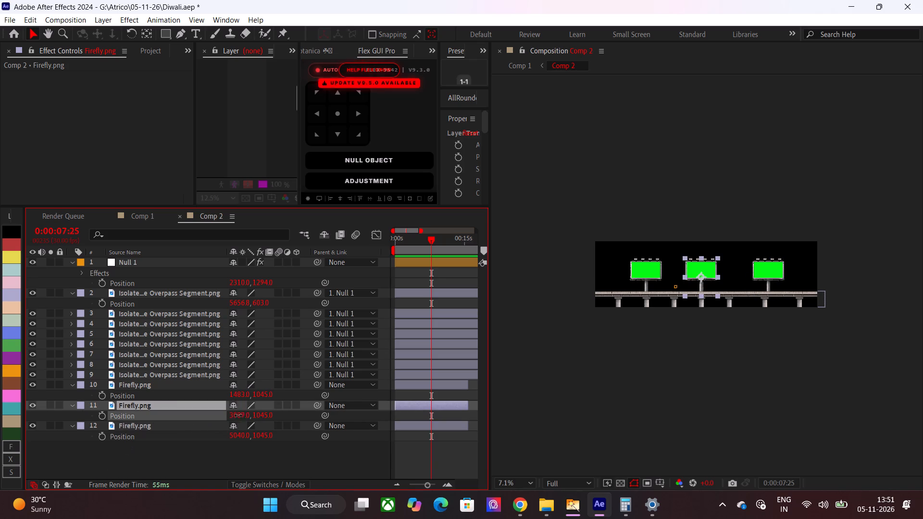
{"action": "left_click_drag", "start_coordinate": [238, 415], "coordinate": [350, 417]}
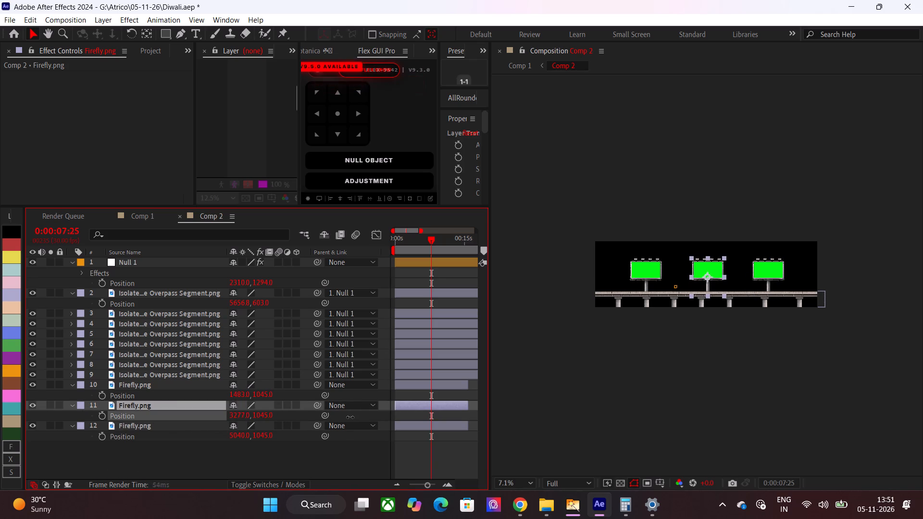
{"action": "left_click_drag", "start_coordinate": [350, 417], "coordinate": [350, 418]}
{"action": "left_click", "coordinate": [265, 449]}
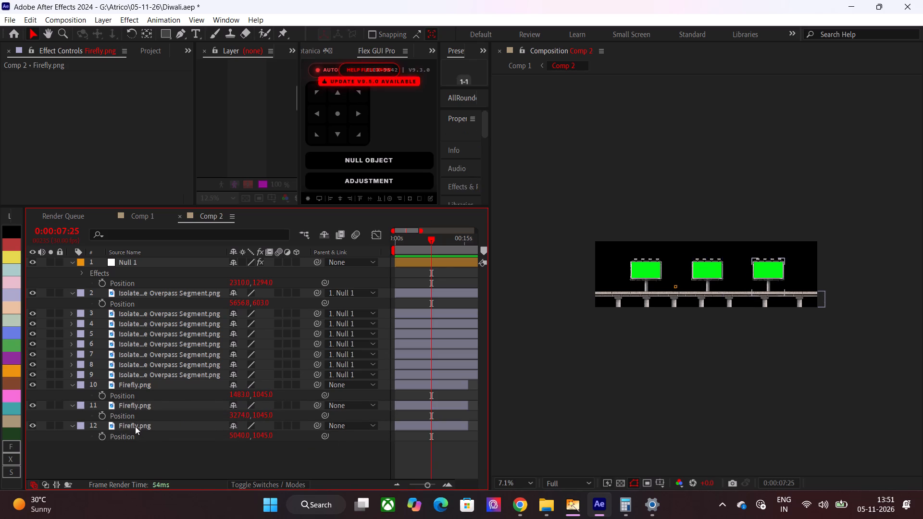
Shift all three Firefly.png billboards together along X, to X positions 1436, 3227 and 4993.
{"action": "left_click", "coordinate": [154, 427]}
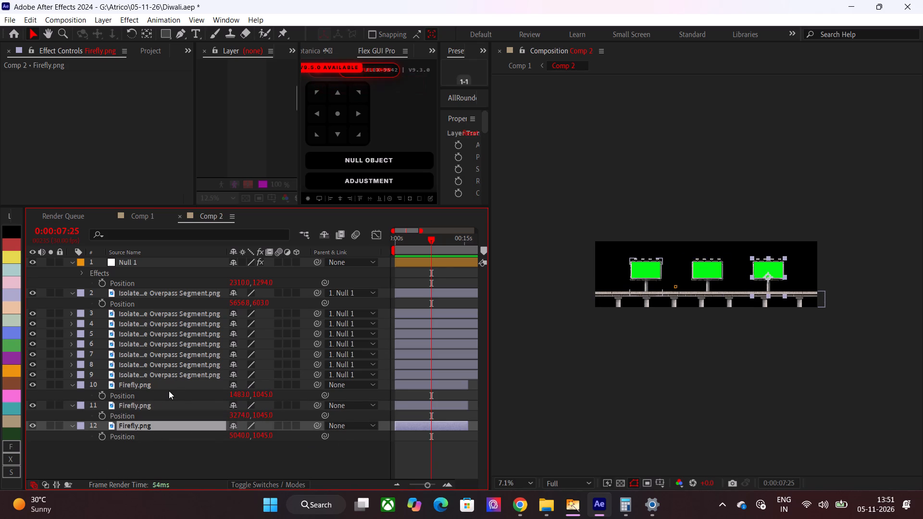
{"action": "left_click", "coordinate": [176, 387], "text": "shift"}
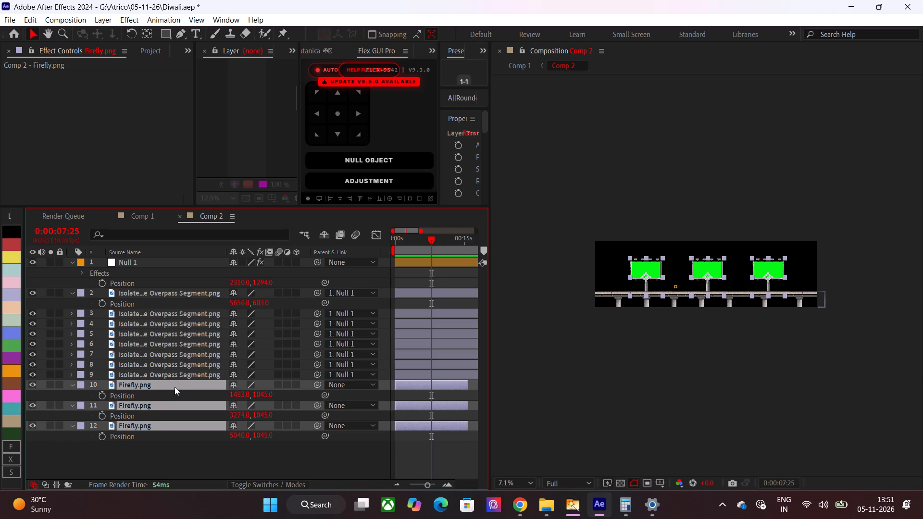
{"action": "key", "text": "p"}
{"action": "key", "text": "p"}
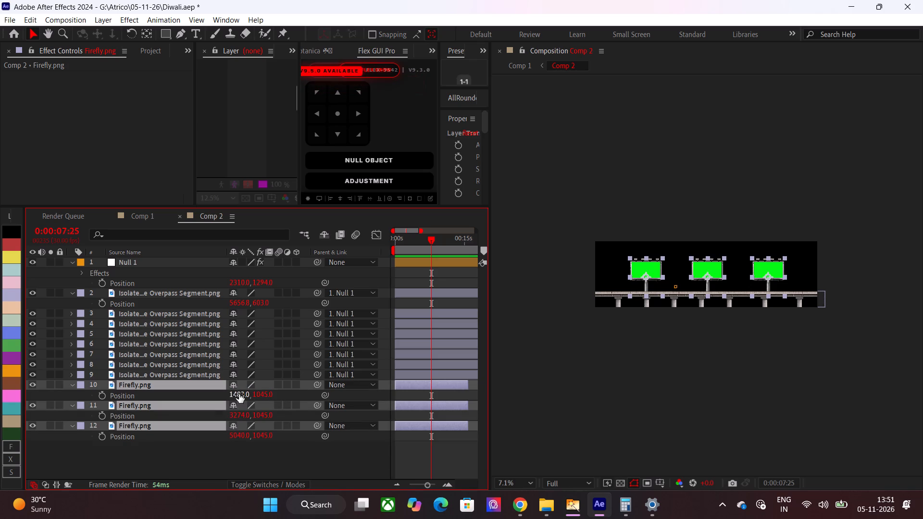
{"action": "left_click_drag", "start_coordinate": [239, 394], "coordinate": [226, 394]}
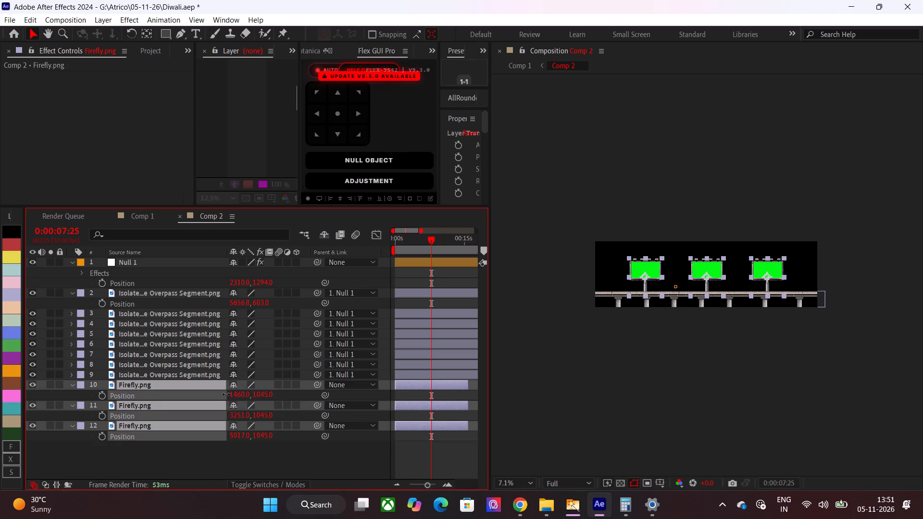
{"action": "left_click_drag", "start_coordinate": [226, 394], "coordinate": [199, 392]}
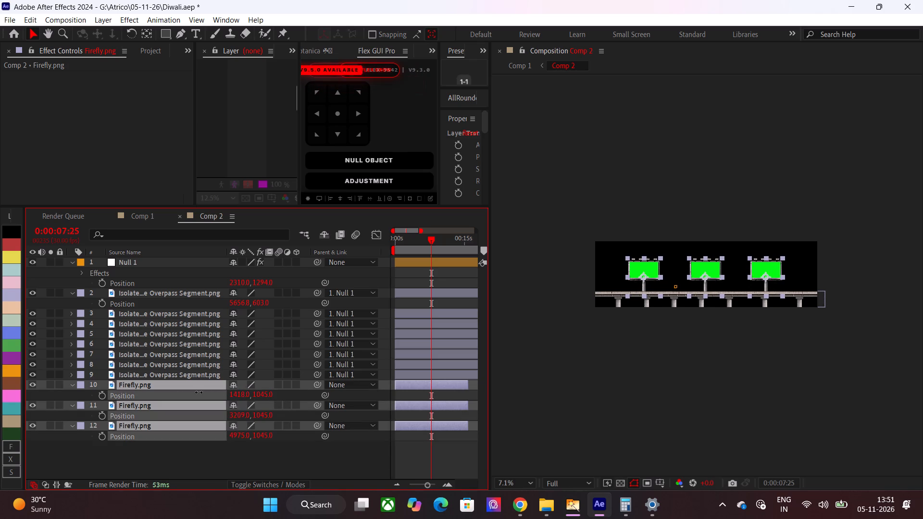
{"action": "left_click_drag", "start_coordinate": [199, 392], "coordinate": [210, 392]}
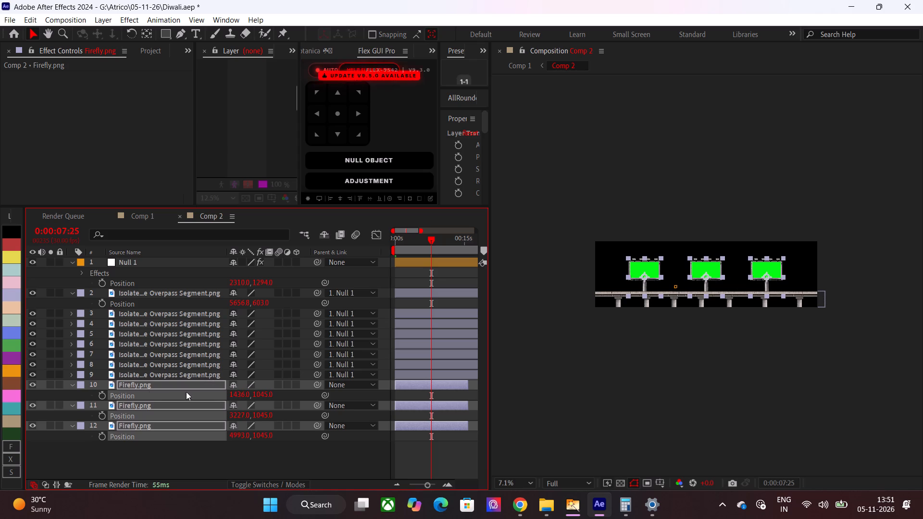
Cut the three Firefly.png billboard layers from Comp 2 and paste them into Comp 1.
{"action": "key", "text": "ctrl+x"}
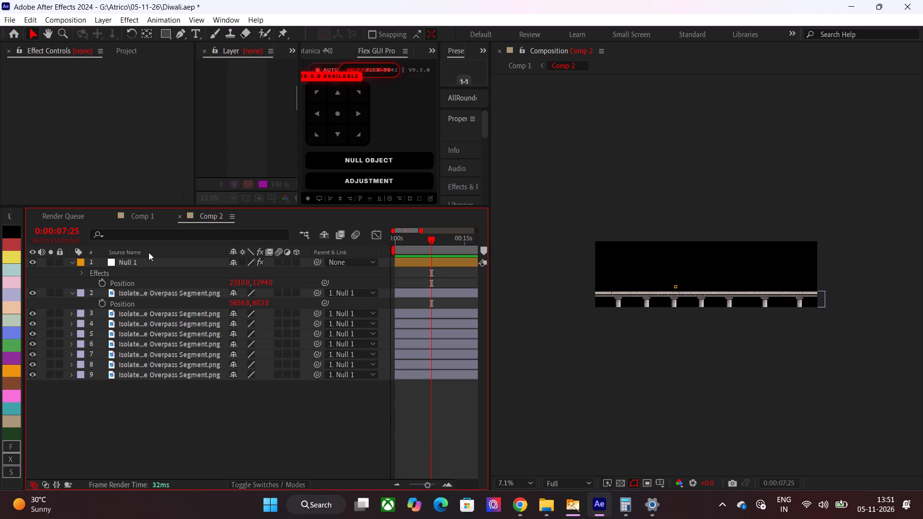
{"action": "left_click", "coordinate": [137, 216]}
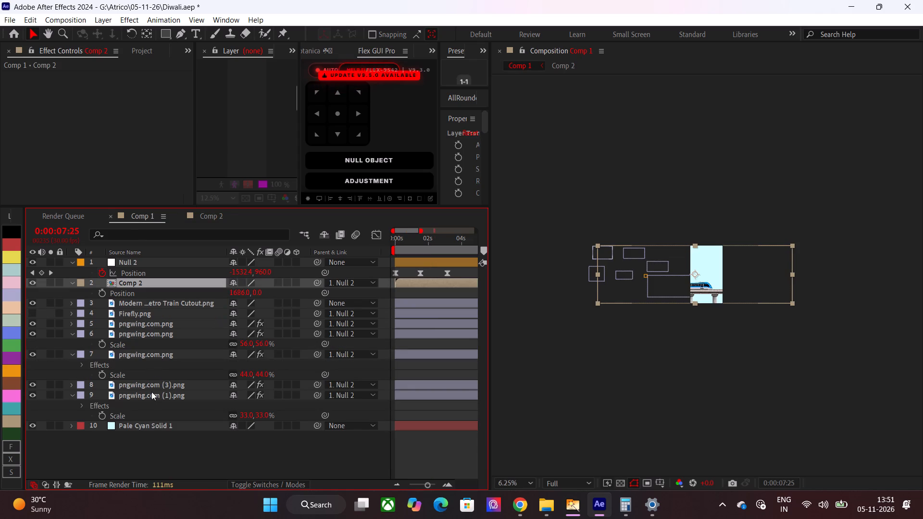
{"action": "left_click", "coordinate": [151, 403]}
{"action": "left_click", "coordinate": [142, 455]}
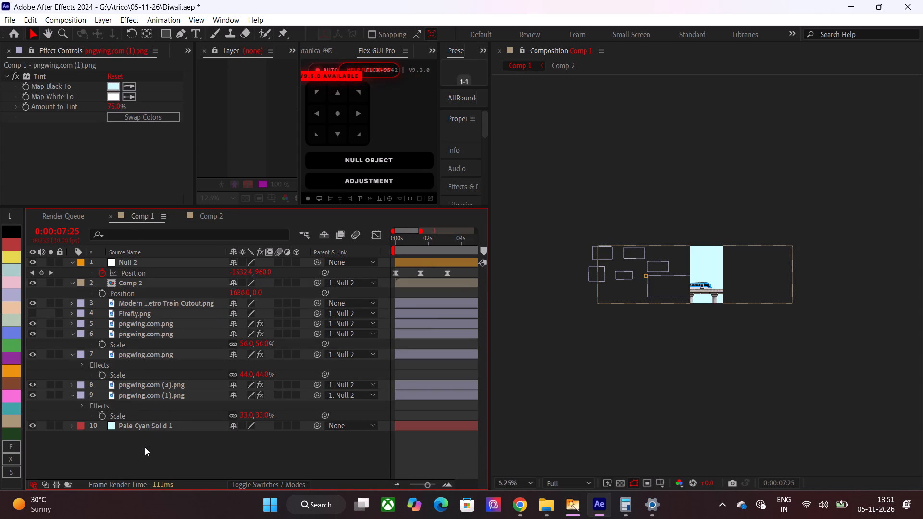
{"action": "key", "text": "ctrl+v"}
Move the three pasted Firefly.png layers directly below the hidden Firefly.png layer and parent them to Null 2.
{"action": "left_click_drag", "start_coordinate": [176, 276], "coordinate": [178, 423]}
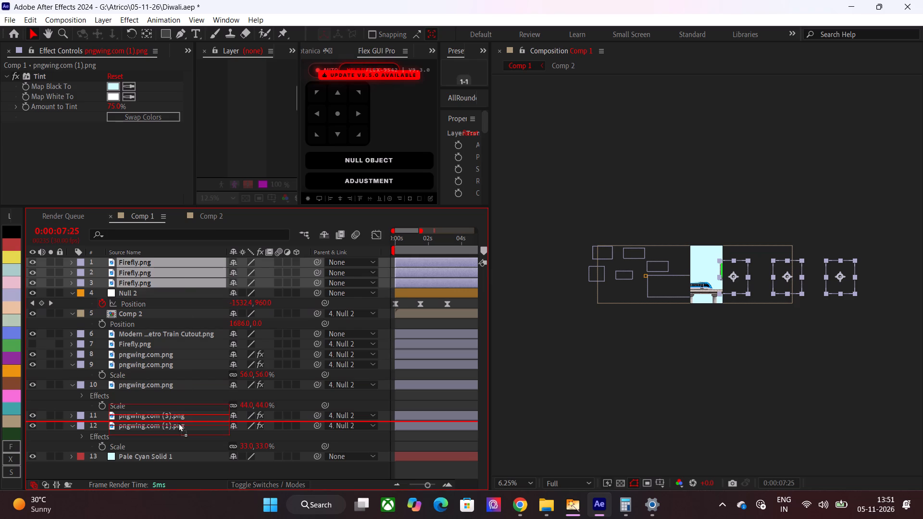
{"action": "left_click_drag", "start_coordinate": [178, 423], "coordinate": [177, 351]}
{"action": "left_click_drag", "start_coordinate": [316, 321], "coordinate": [183, 262]}
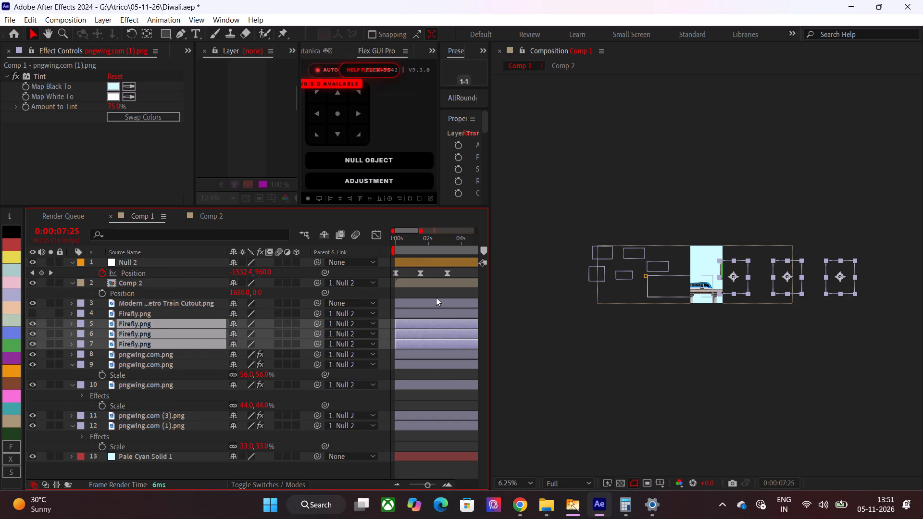
Scrub through Comp 1 with a widened timeline and fitted preview to check the billboards' positions relative to the train.
{"action": "left_click_drag", "start_coordinate": [421, 242], "coordinate": [381, 246]}
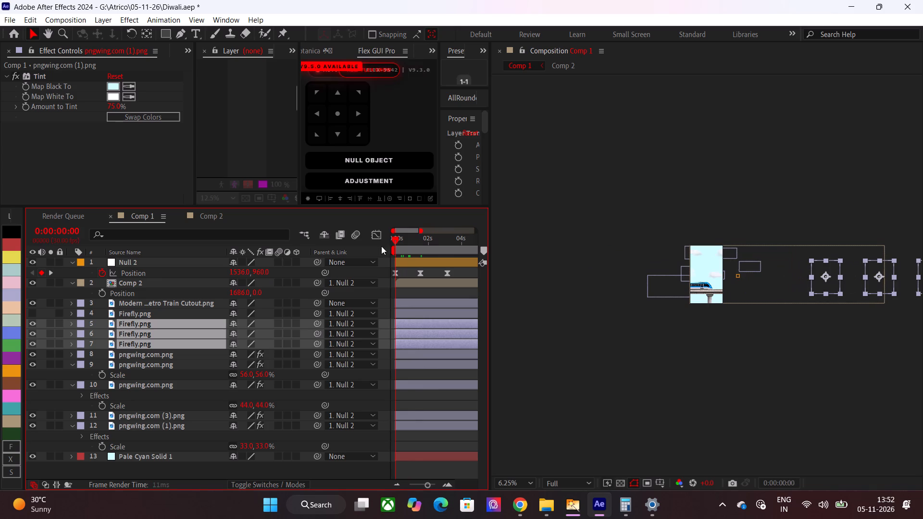
{"action": "left_click_drag", "start_coordinate": [381, 246], "coordinate": [490, 257]}
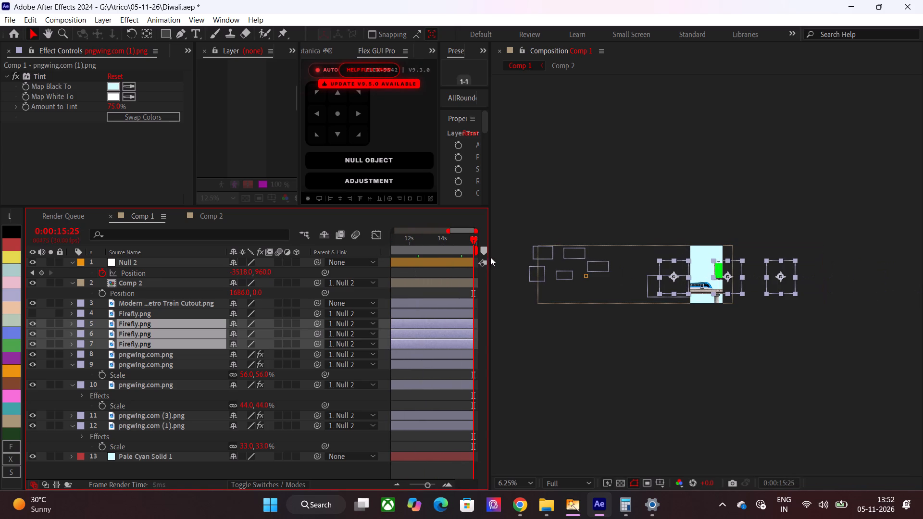
{"action": "left_click_drag", "start_coordinate": [490, 257], "coordinate": [399, 259]}
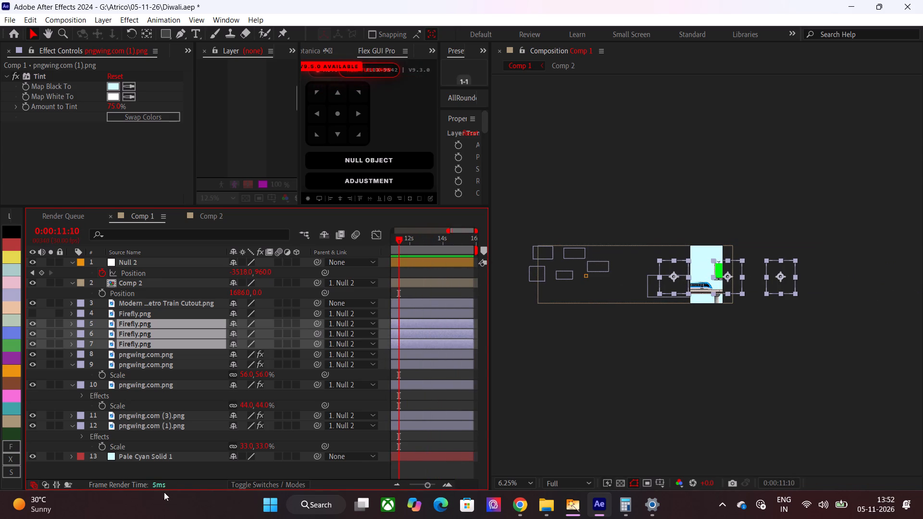
{"action": "left_click_drag", "start_coordinate": [488, 320], "coordinate": [685, 392]}
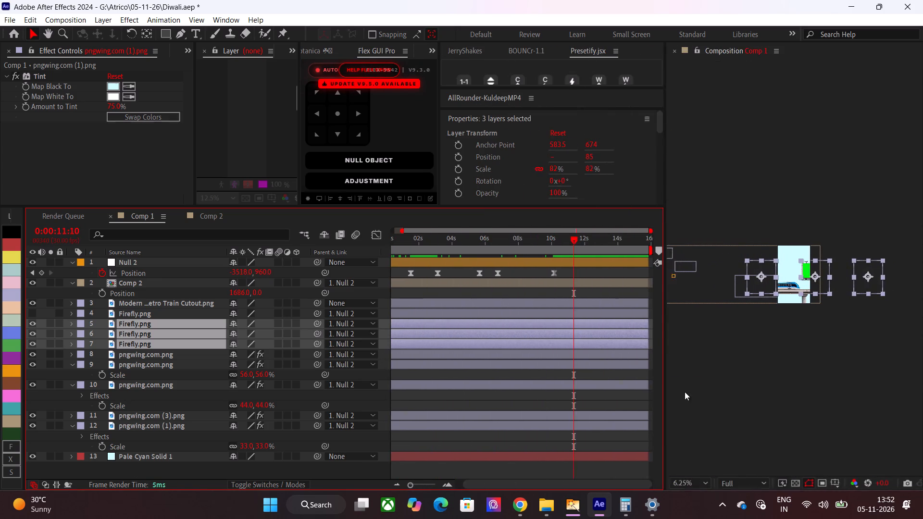
{"action": "left_click_drag", "start_coordinate": [685, 392], "coordinate": [685, 393]}
{"action": "left_click_drag", "start_coordinate": [710, 481], "coordinate": [711, 472]}
{"action": "left_click", "coordinate": [721, 287]}
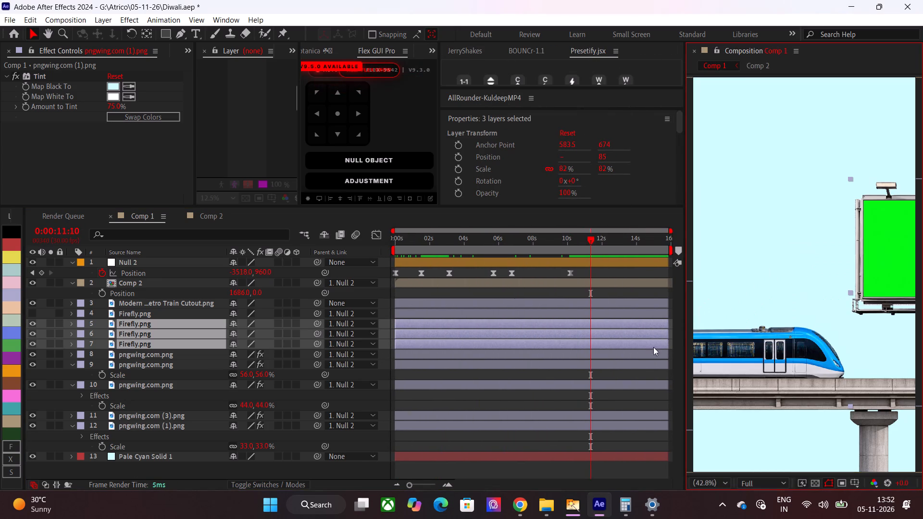
{"action": "left_click_drag", "start_coordinate": [539, 250], "coordinate": [433, 262]}
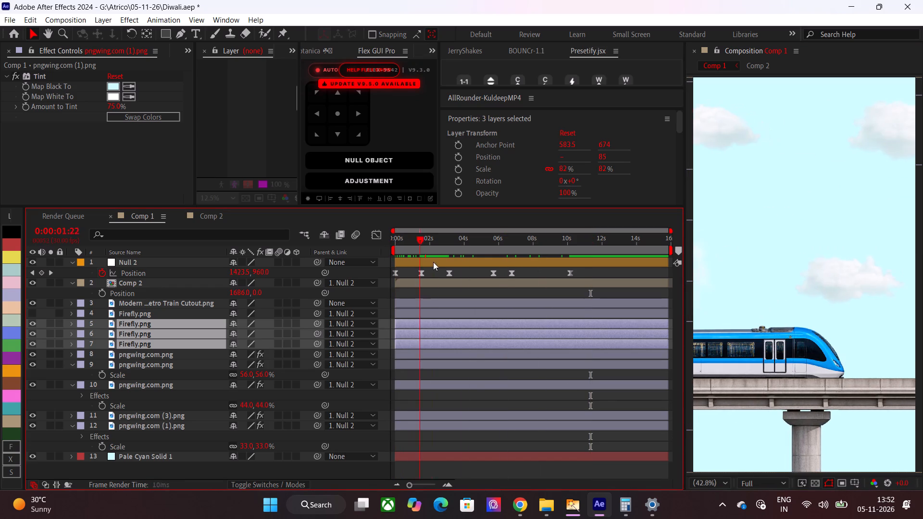
{"action": "left_click_drag", "start_coordinate": [433, 262], "coordinate": [383, 284]}
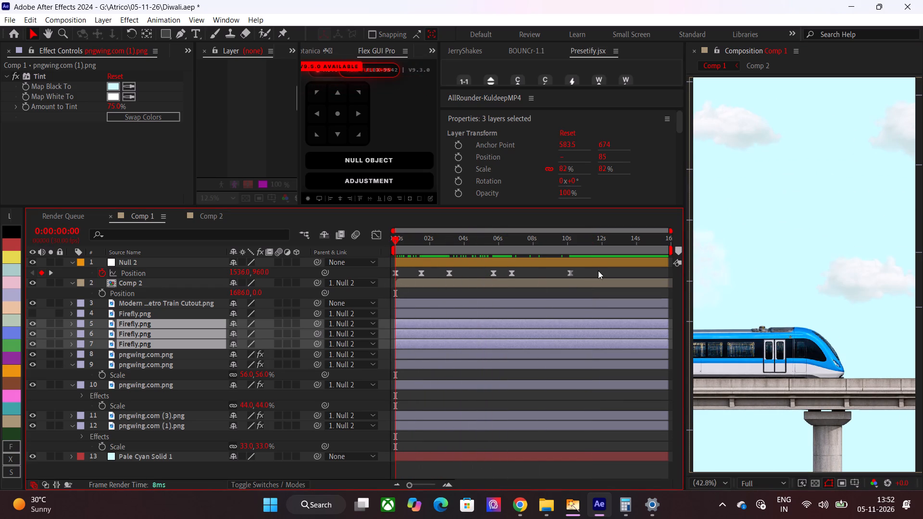
Delete all of Null 2's Position keyframes after the first one at 0:00:00:00.
{"action": "left_click_drag", "start_coordinate": [599, 270], "coordinate": [427, 272]}
{"action": "left_click_drag", "start_coordinate": [593, 271], "coordinate": [467, 272]}
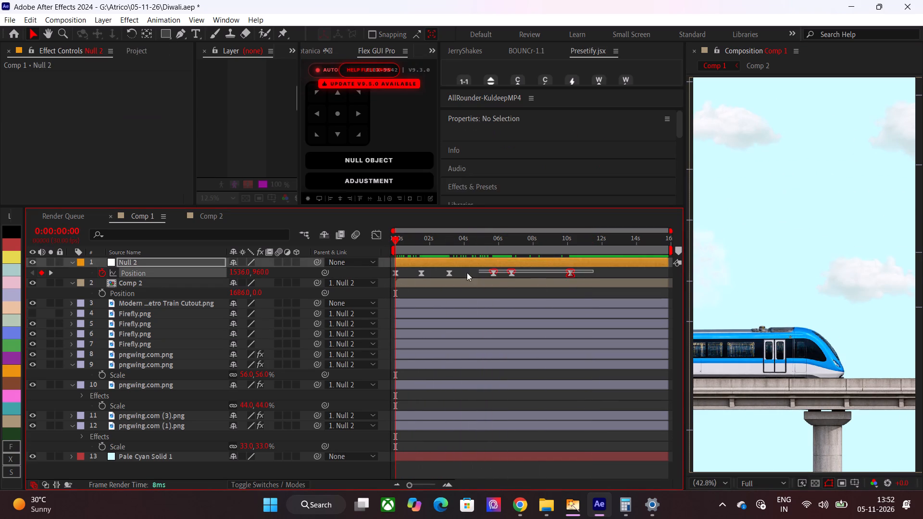
{"action": "left_click_drag", "start_coordinate": [467, 272], "coordinate": [423, 272]}
{"action": "key", "text": "Delete"}
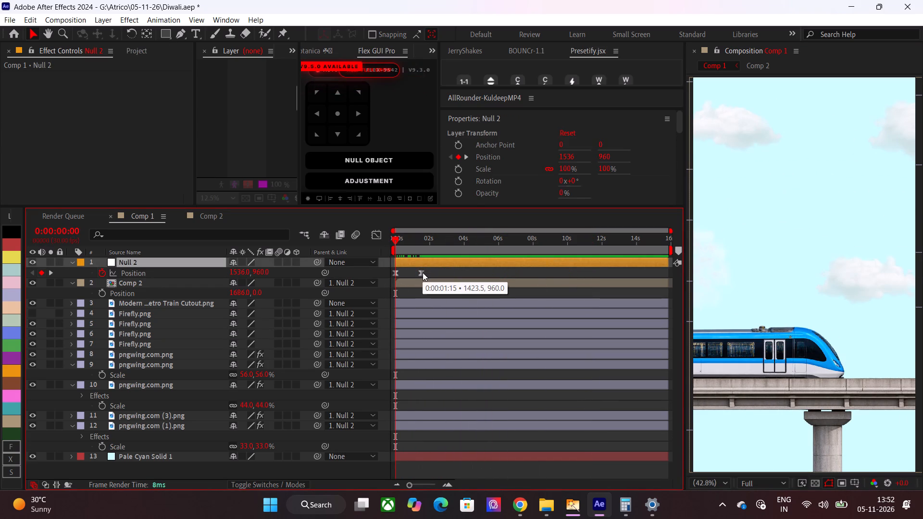
{"action": "left_click", "coordinate": [423, 272]}
{"action": "key", "text": "Delete"}
Add a Position keyframe on Null 2 at 0:00:11:24 with X at about -2537 and Y at 960.
{"action": "key", "text": "space"}
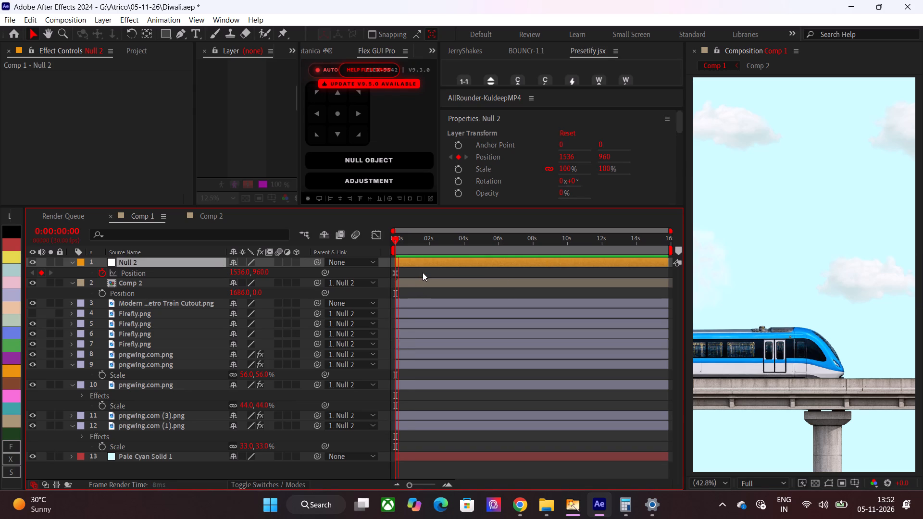
{"action": "left_click_drag", "start_coordinate": [416, 243], "coordinate": [383, 248]}
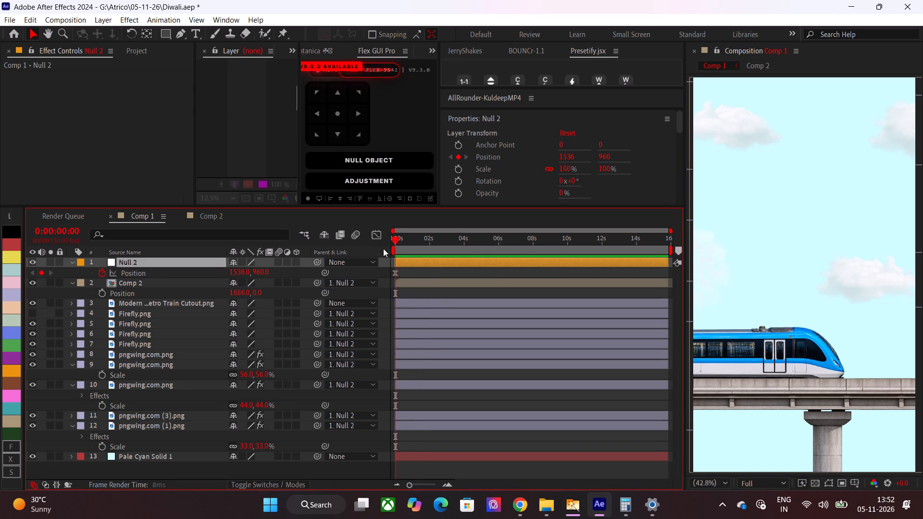
{"action": "left_click_drag", "start_coordinate": [383, 248], "coordinate": [599, 258]}
{"action": "left_click_drag", "start_coordinate": [240, 271], "coordinate": [222, 274]}
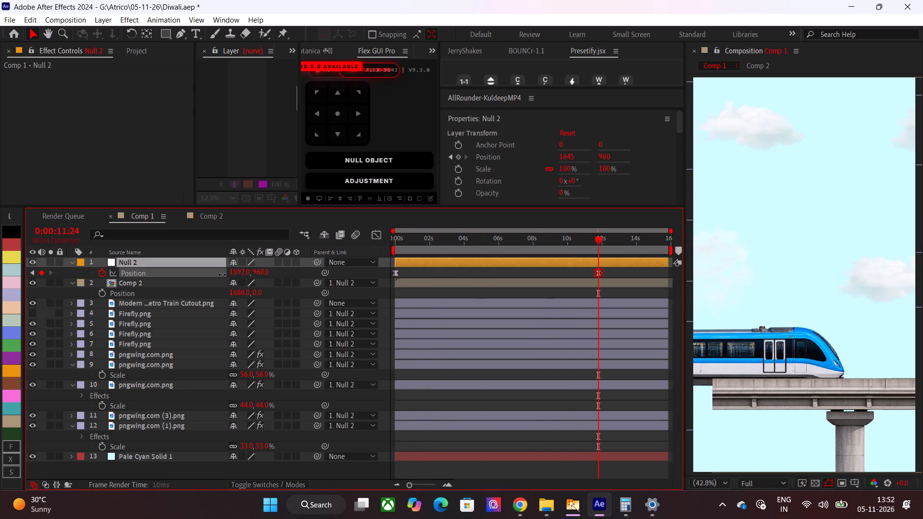
{"action": "left_click_drag", "start_coordinate": [222, 274], "coordinate": [41, 301]}
{"action": "left_click", "coordinate": [244, 268]}
{"action": "left_click_drag", "start_coordinate": [238, 270], "coordinate": [225, 273]}
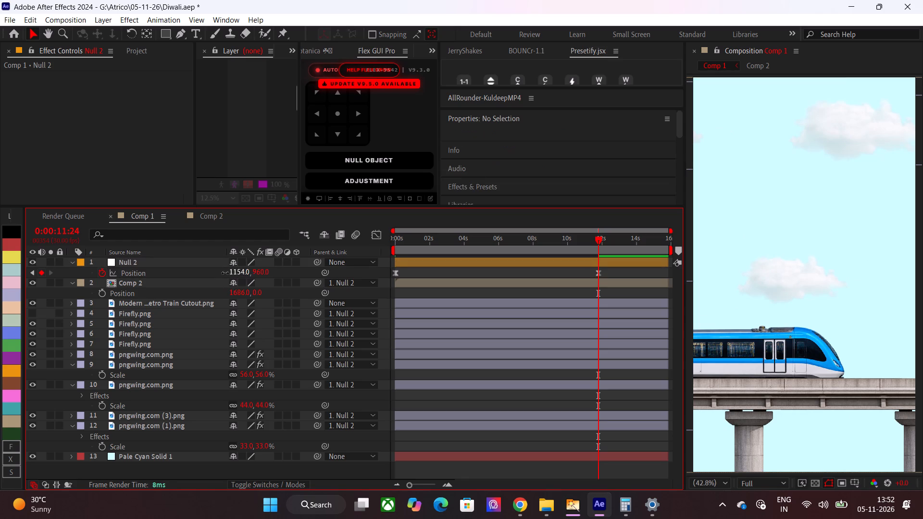
{"action": "left_click_drag", "start_coordinate": [225, 273], "coordinate": [0, 298]}
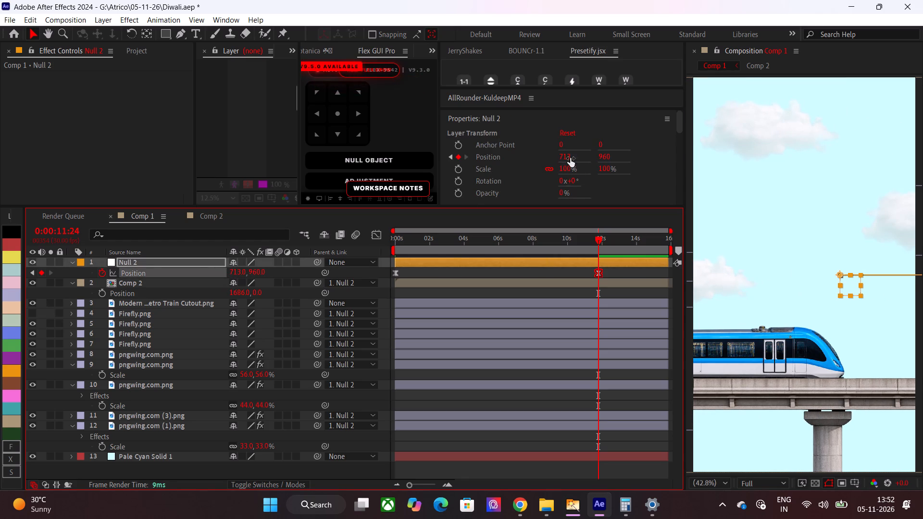
{"action": "left_click_drag", "start_coordinate": [566, 157], "coordinate": [21, 216]}
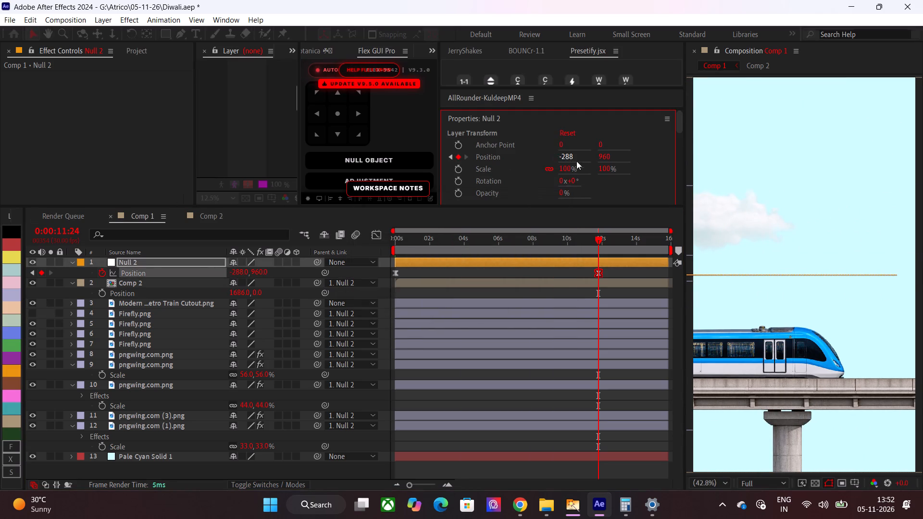
{"action": "left_click_drag", "start_coordinate": [570, 152], "coordinate": [54, 225]}
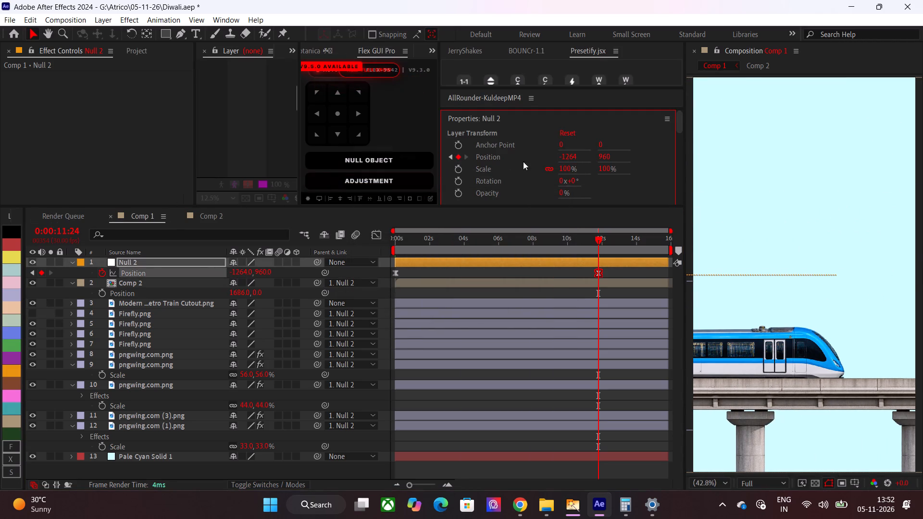
{"action": "left_click_drag", "start_coordinate": [573, 157], "coordinate": [135, 215]}
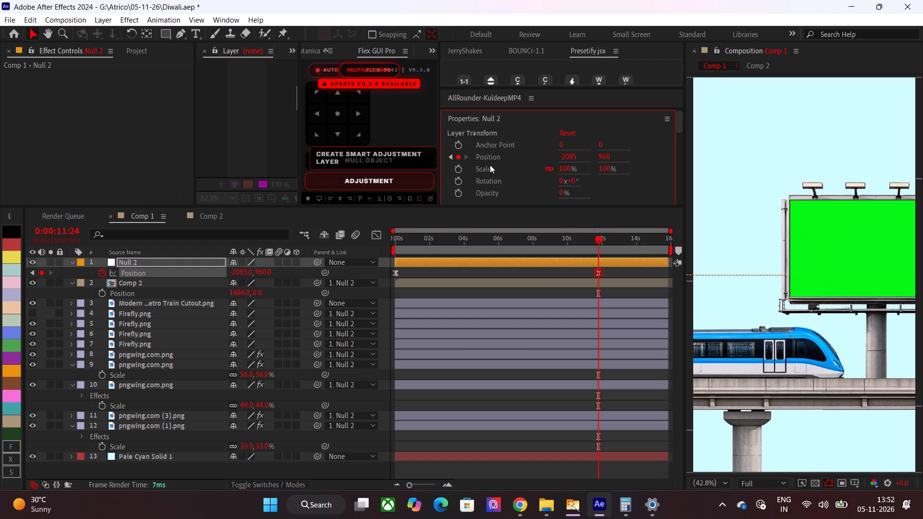
{"action": "left_click_drag", "start_coordinate": [571, 155], "coordinate": [338, 197]}
Shift Null 2's Position keyframe at 0:00:11:24 farther along the track, to an X of about -3827.
{"action": "scroll", "coordinate": [816, 228], "scroll_direction": "down", "scroll_amount": 2}
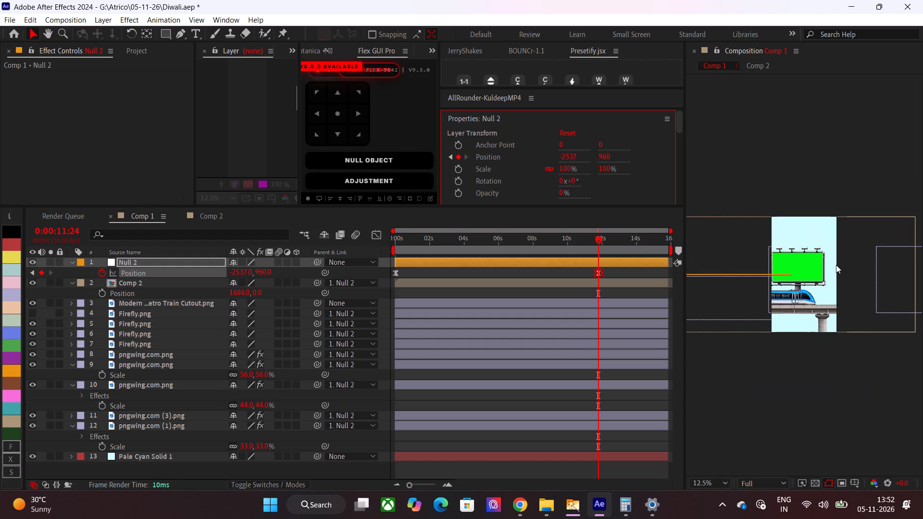
{"action": "scroll", "coordinate": [836, 265], "scroll_direction": "down", "scroll_amount": 2}
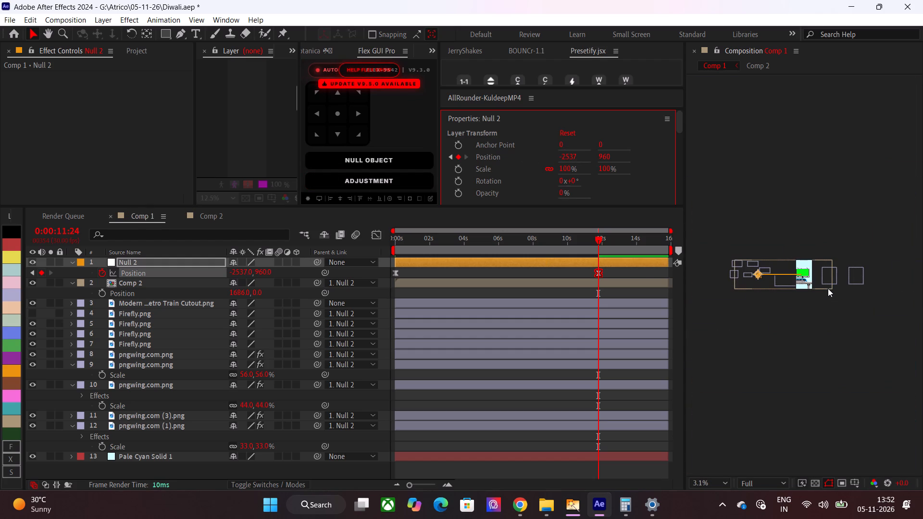
{"action": "left_click_drag", "start_coordinate": [572, 157], "coordinate": [86, 253]}
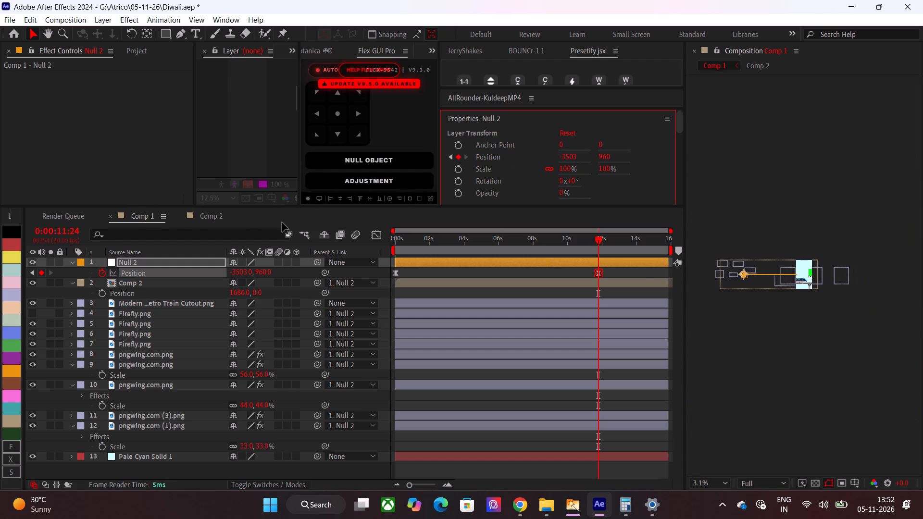
{"action": "left_click_drag", "start_coordinate": [568, 157], "coordinate": [256, 233]}
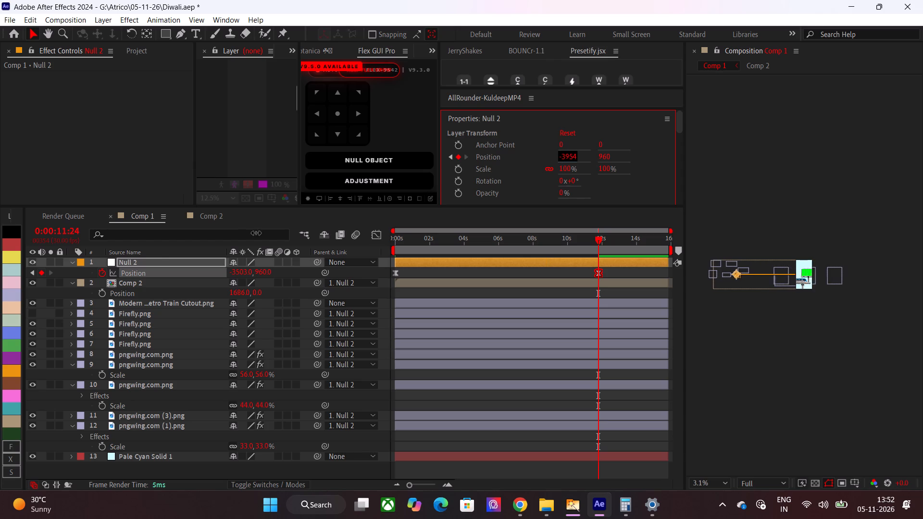
{"action": "left_click_drag", "start_coordinate": [256, 233], "coordinate": [127, 257]}
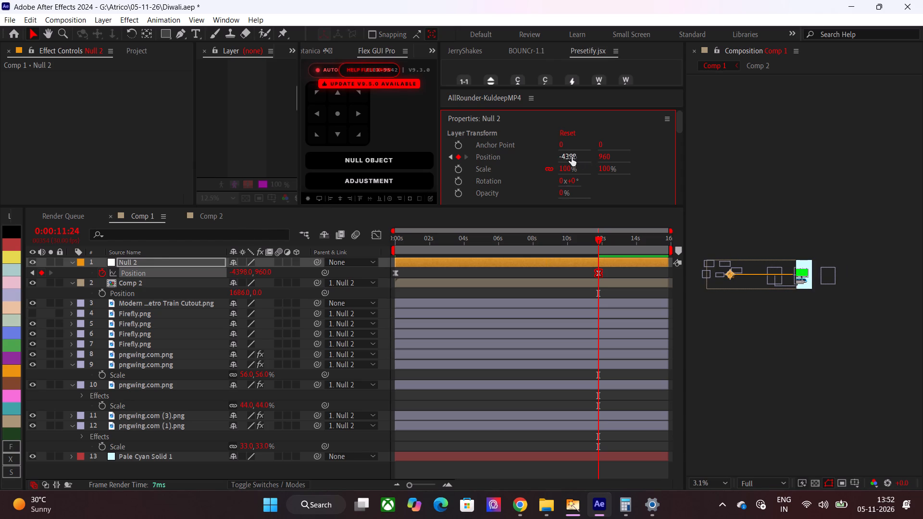
{"action": "left_click_drag", "start_coordinate": [572, 157], "coordinate": [914, 163]}
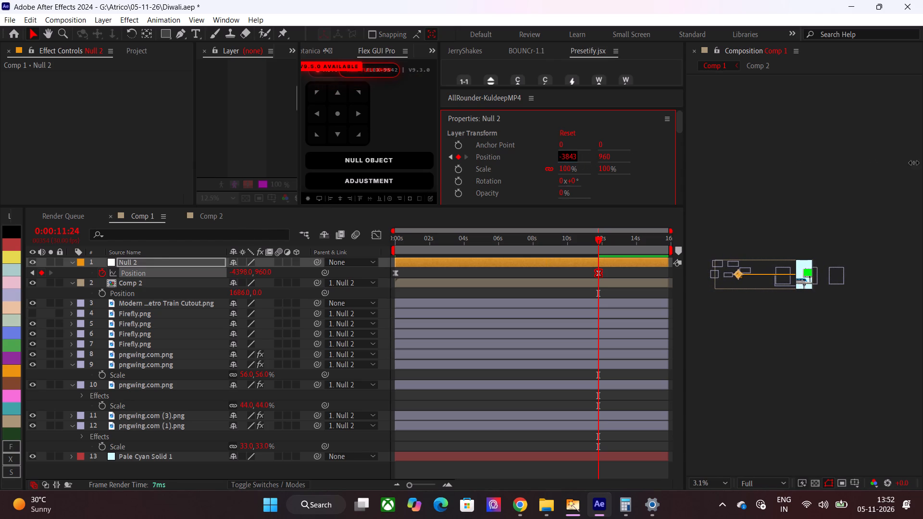
{"action": "left_click_drag", "start_coordinate": [914, 163], "coordinate": [922, 163]}
Shift the three visible Firefly.png billboards together along X to about 4363.4, 2597.4 and 806.4, keeping their spacing.
{"action": "scroll", "coordinate": [811, 319], "scroll_direction": "up", "scroll_amount": 2}
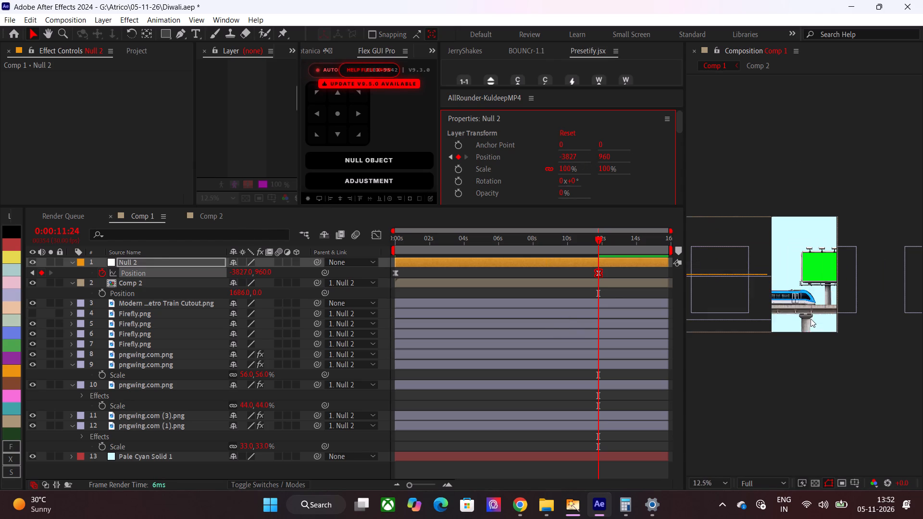
{"action": "scroll", "coordinate": [822, 305], "scroll_direction": "up", "scroll_amount": 1}
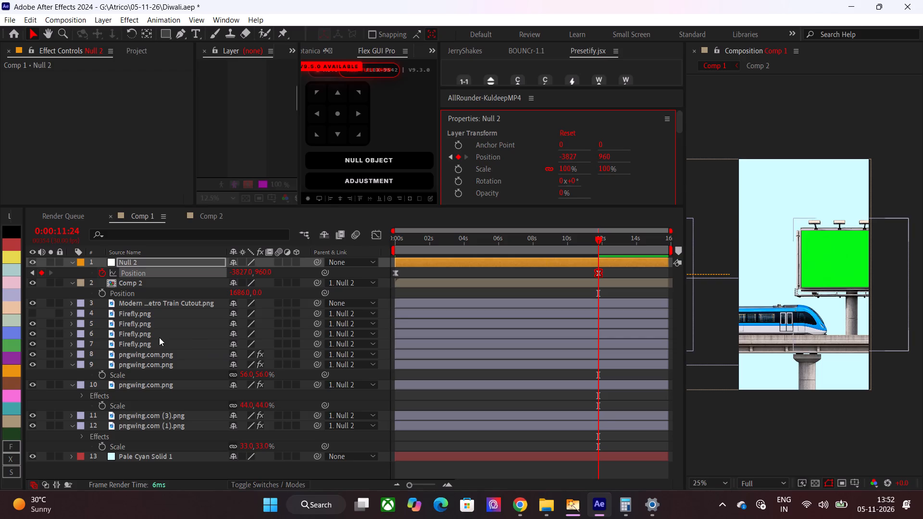
{"action": "left_click", "coordinate": [159, 337]}
{"action": "left_click", "coordinate": [150, 343]}
{"action": "left_click", "coordinate": [157, 325], "text": "shift"}
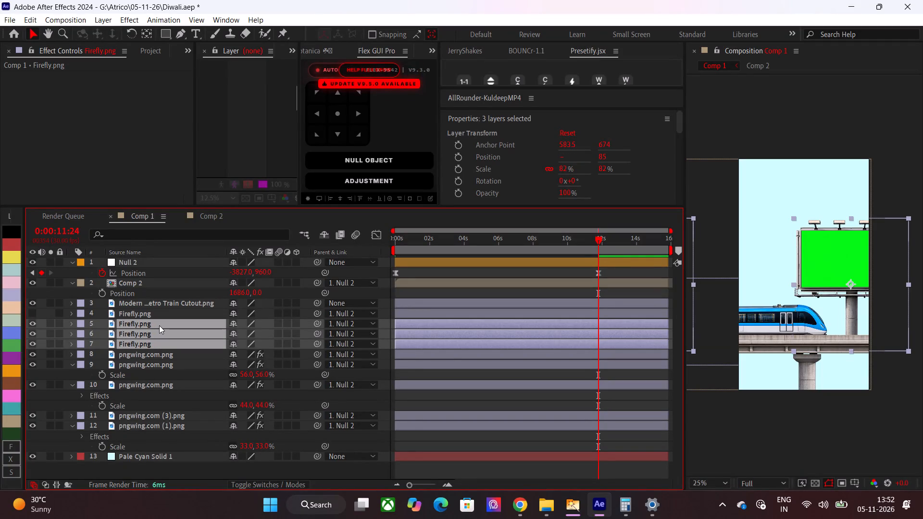
{"action": "key", "text": "p"}
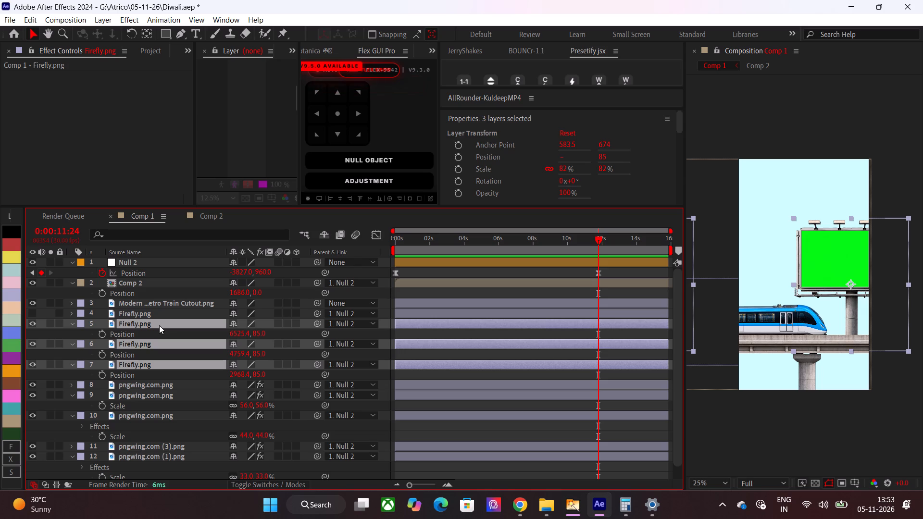
{"action": "scroll", "coordinate": [792, 320], "scroll_direction": "down", "scroll_amount": 1}
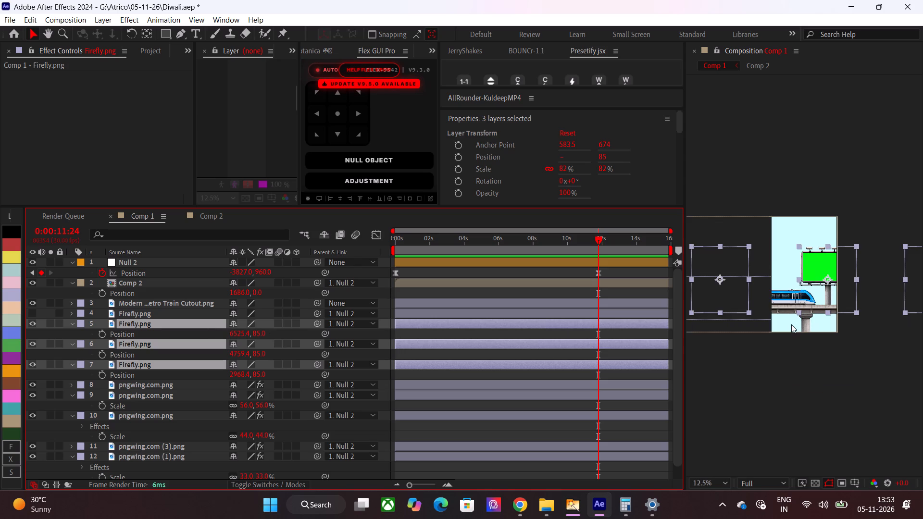
{"action": "scroll", "coordinate": [791, 325], "scroll_direction": "down", "scroll_amount": 1}
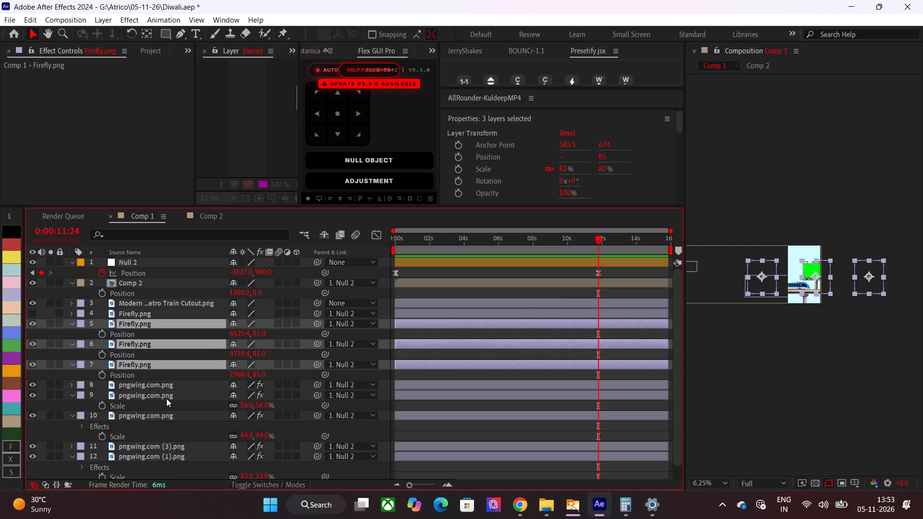
{"action": "left_click_drag", "start_coordinate": [239, 336], "coordinate": [36, 348]}
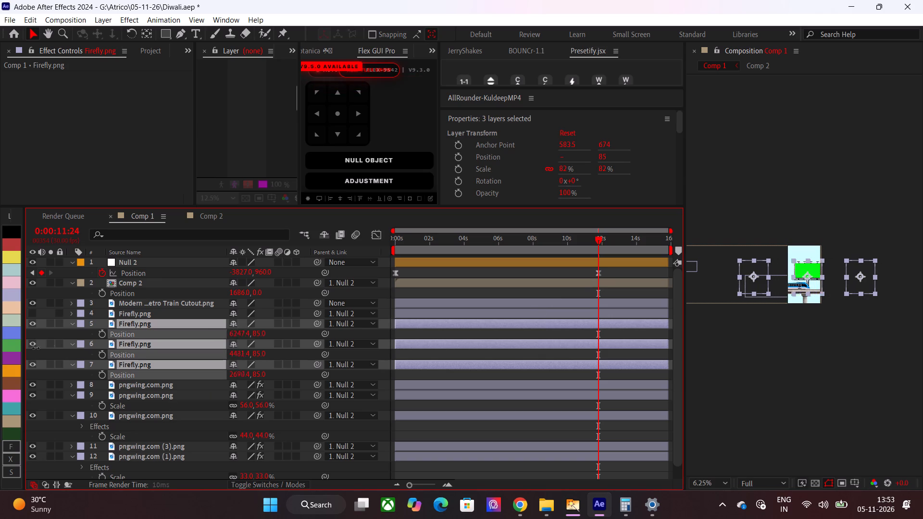
{"action": "left_click_drag", "start_coordinate": [36, 348], "coordinate": [2, 349]}
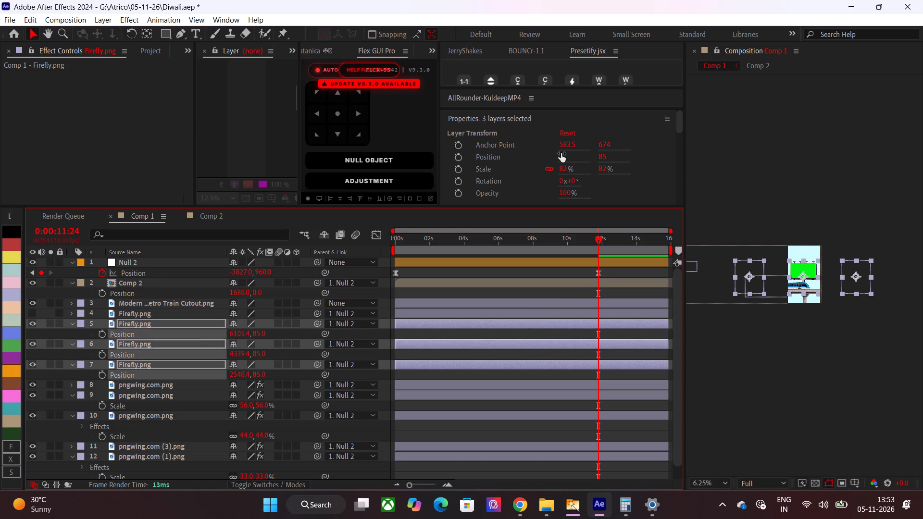
{"action": "left_click_drag", "start_coordinate": [561, 153], "coordinate": [108, 159]}
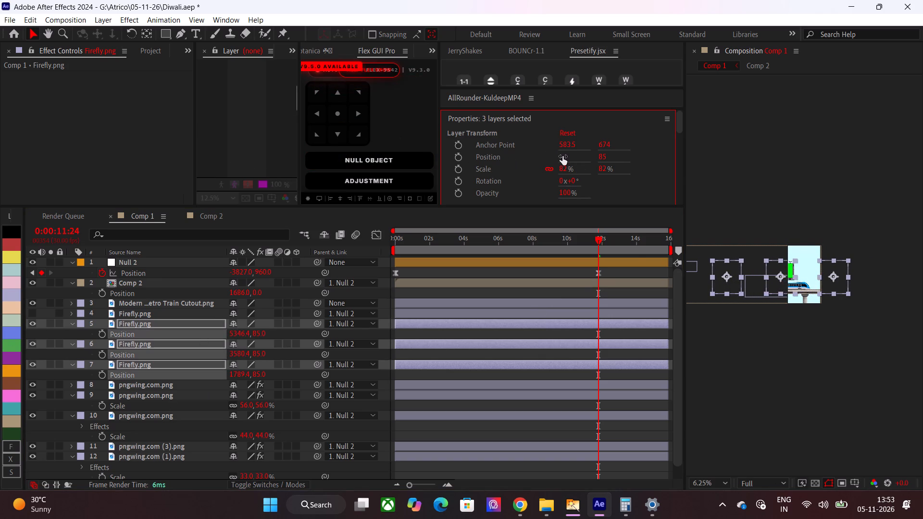
{"action": "left_click_drag", "start_coordinate": [562, 156], "coordinate": [132, 169]}
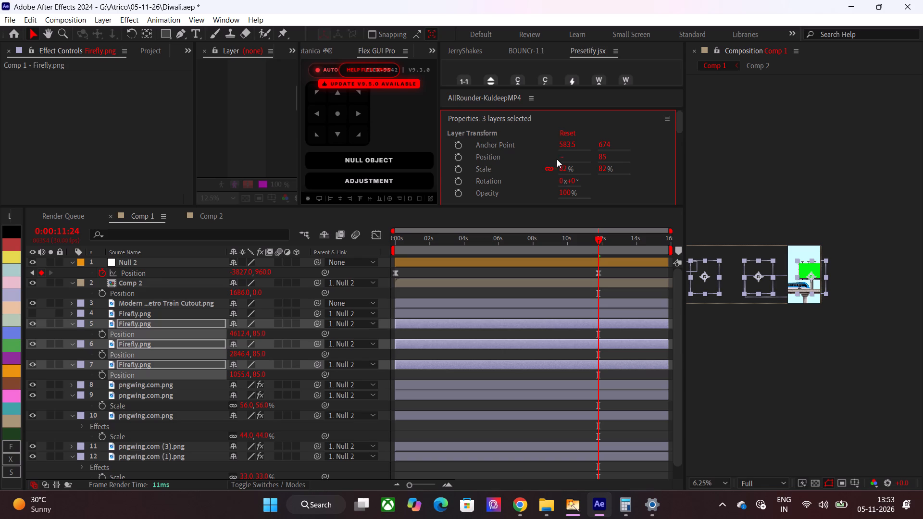
{"action": "left_click_drag", "start_coordinate": [564, 154], "coordinate": [413, 163]}
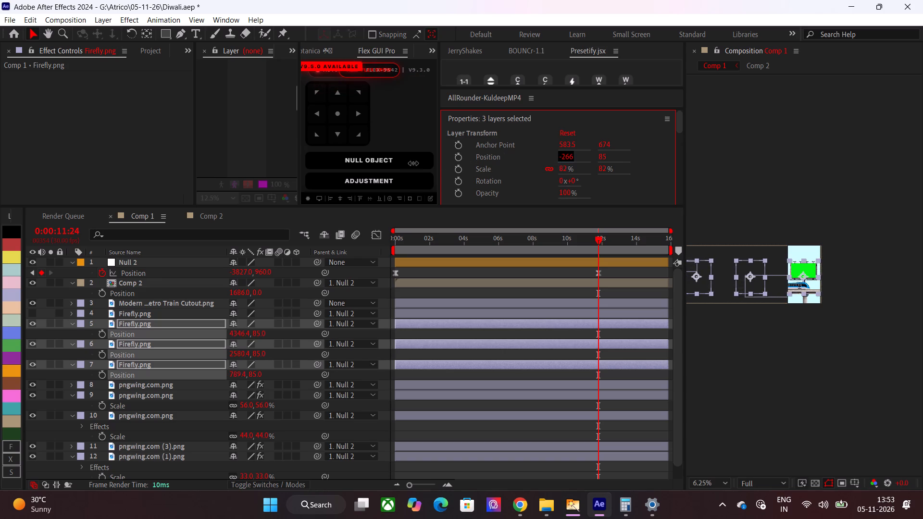
{"action": "left_click_drag", "start_coordinate": [413, 163], "coordinate": [422, 163]}
Fit the composition in the preview and play Comp 1 from the start to check the billboards passing the train.
{"action": "left_click", "coordinate": [700, 480]}
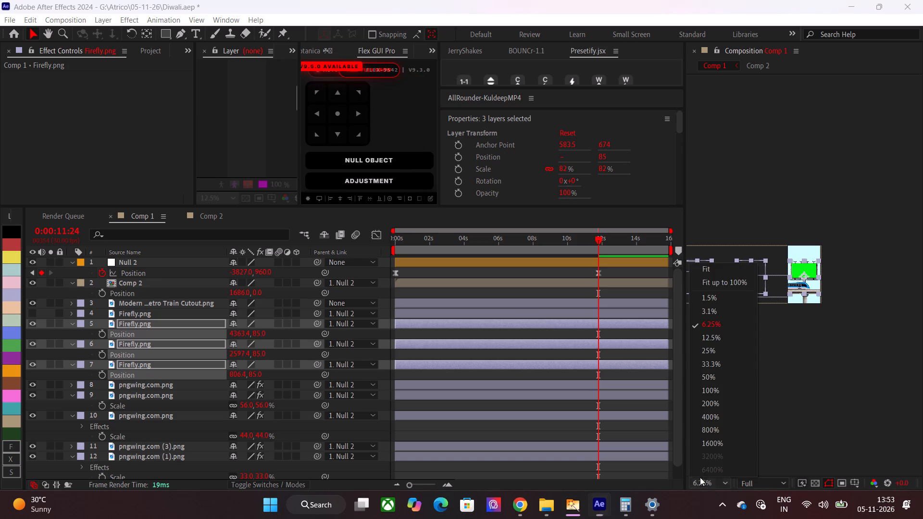
{"action": "left_click", "coordinate": [731, 280]}
{"action": "left_click_drag", "start_coordinate": [491, 246], "coordinate": [393, 263]}
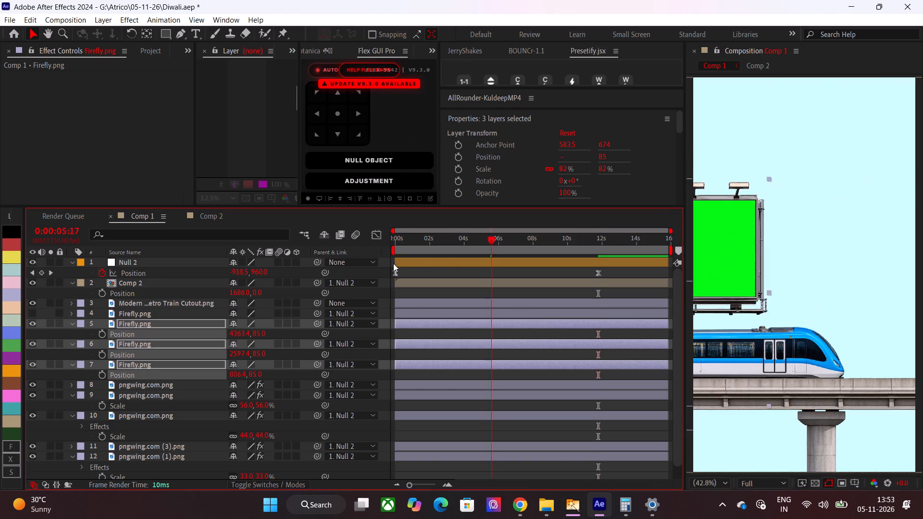
{"action": "left_click_drag", "start_coordinate": [393, 263], "coordinate": [306, 272]}
{"action": "key", "text": "space"}
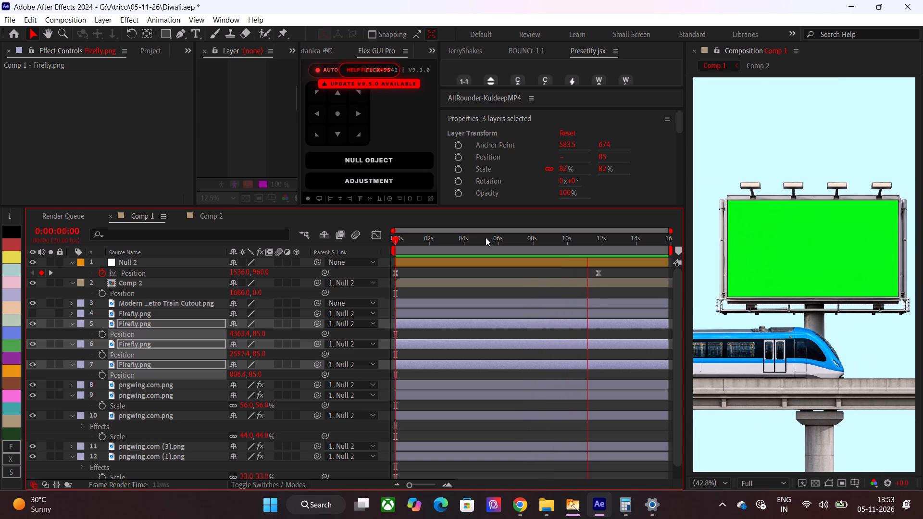
{"action": "left_click_drag", "start_coordinate": [585, 247], "coordinate": [606, 244]}
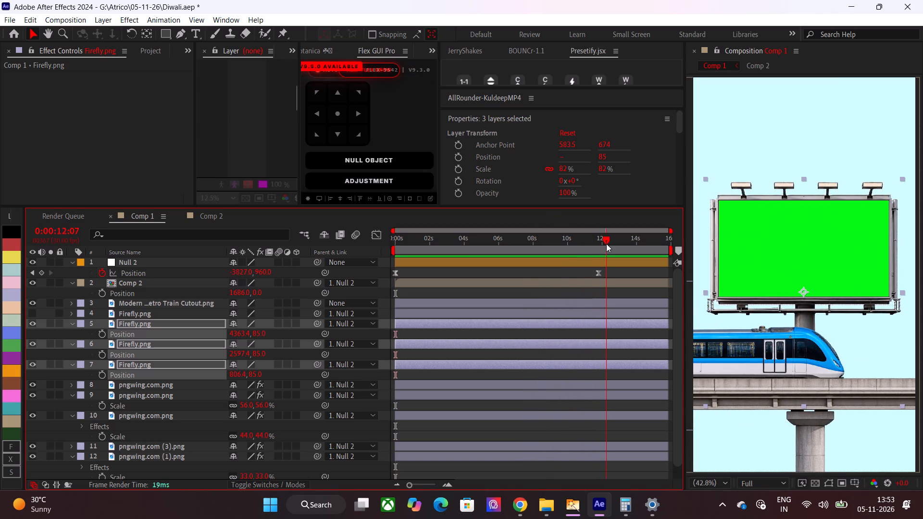
Add a Position keyframe on Null 2 at 0:00:04:16, where the first billboard is centred in the frame.
{"action": "left_click_drag", "start_coordinate": [606, 244], "coordinate": [459, 267]}
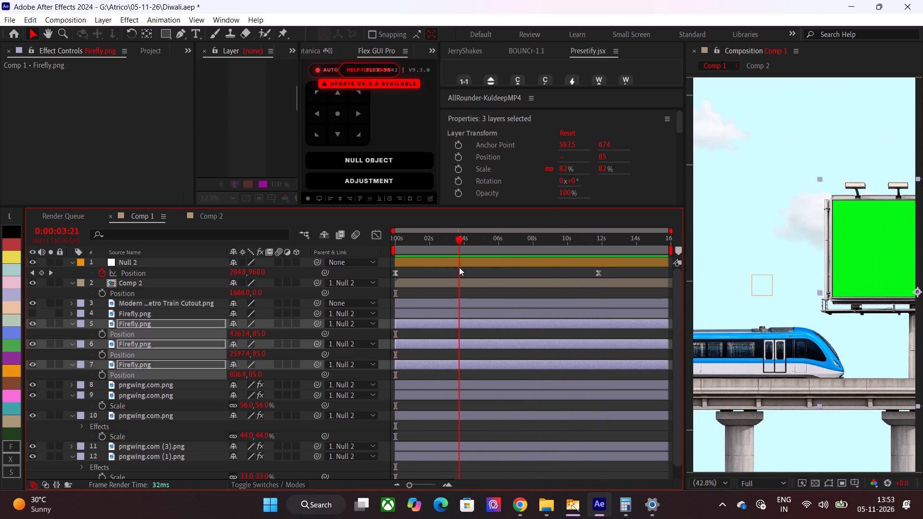
{"action": "left_click_drag", "start_coordinate": [459, 267], "coordinate": [449, 272]}
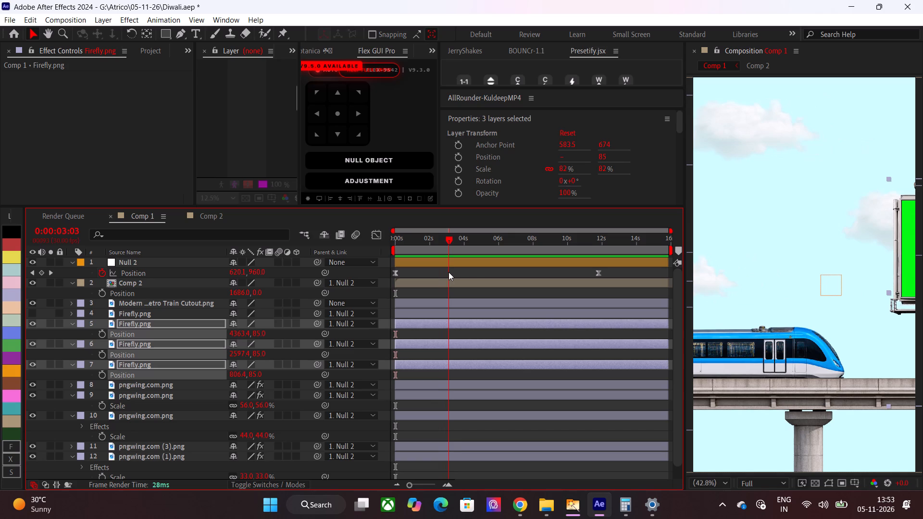
{"action": "left_click_drag", "start_coordinate": [449, 272], "coordinate": [474, 279]}
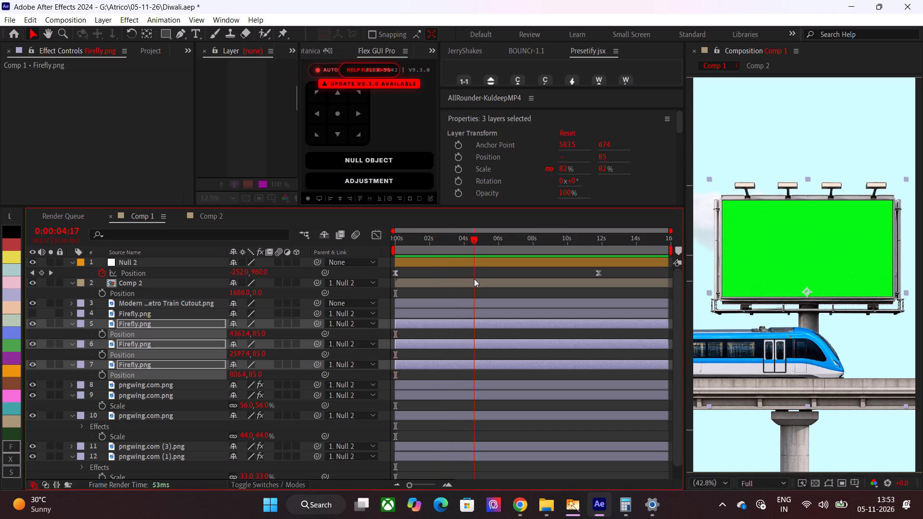
{"action": "left_click_drag", "start_coordinate": [474, 279], "coordinate": [473, 279]}
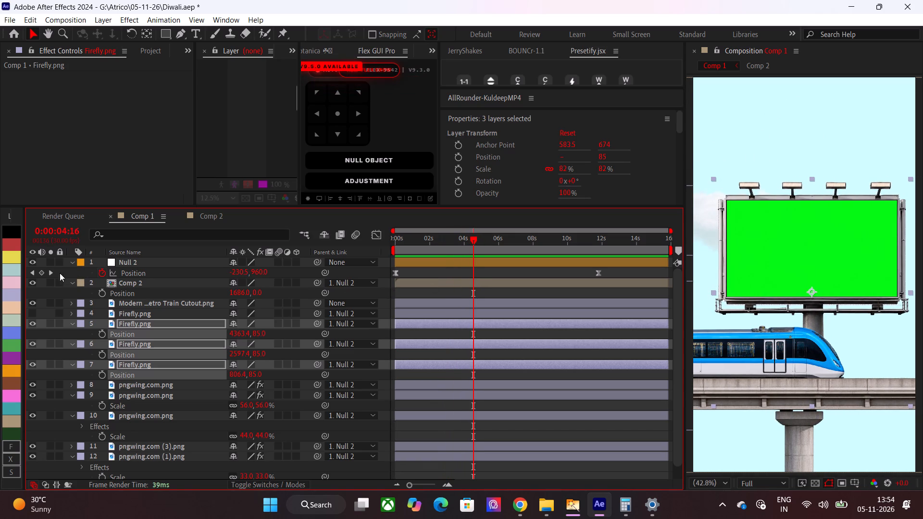
{"action": "left_click", "coordinate": [43, 273]}
Copy Null 2's Position keyframe from 0:00:04:16 to 0:00:05:17 and shift its X to about -268.5 for a slow drift past the first billboard.
{"action": "left_click_drag", "start_coordinate": [474, 241], "coordinate": [483, 242]}
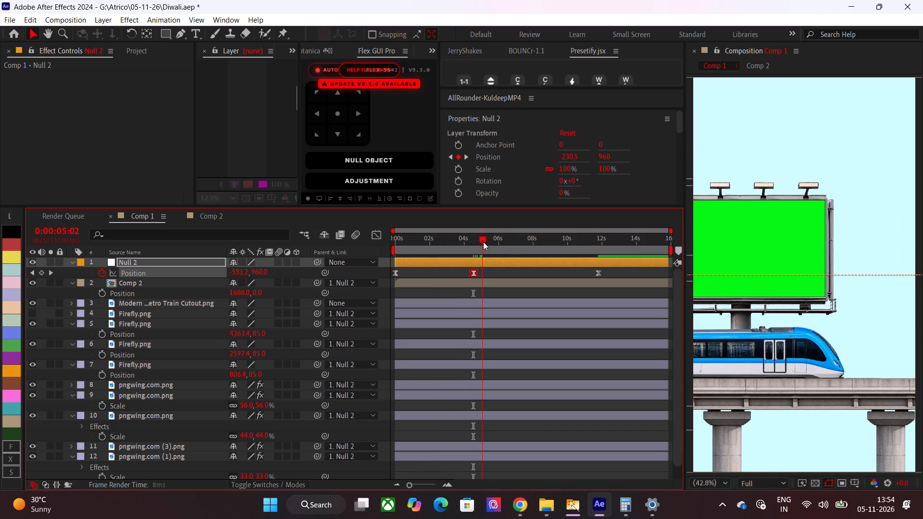
{"action": "left_click_drag", "start_coordinate": [483, 242], "coordinate": [488, 244]}
{"action": "key", "text": "ctrl+c"}
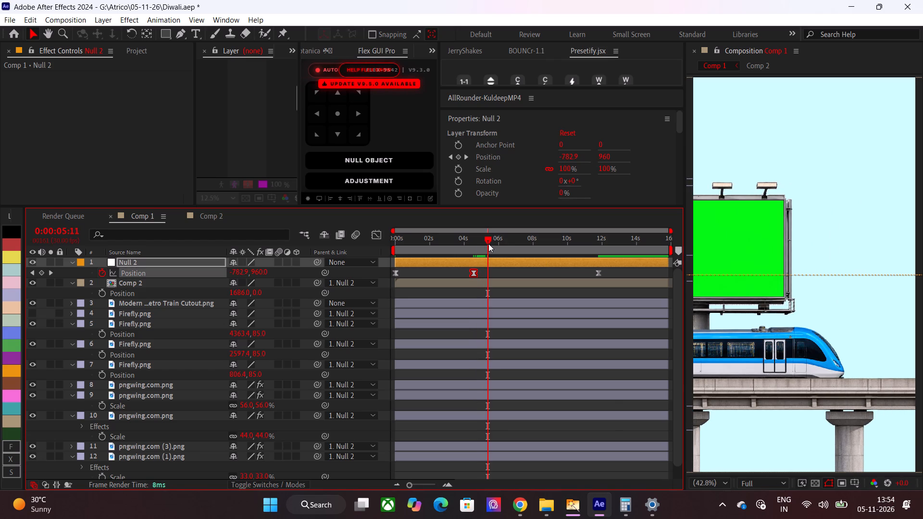
{"action": "left_click", "coordinate": [486, 239]}
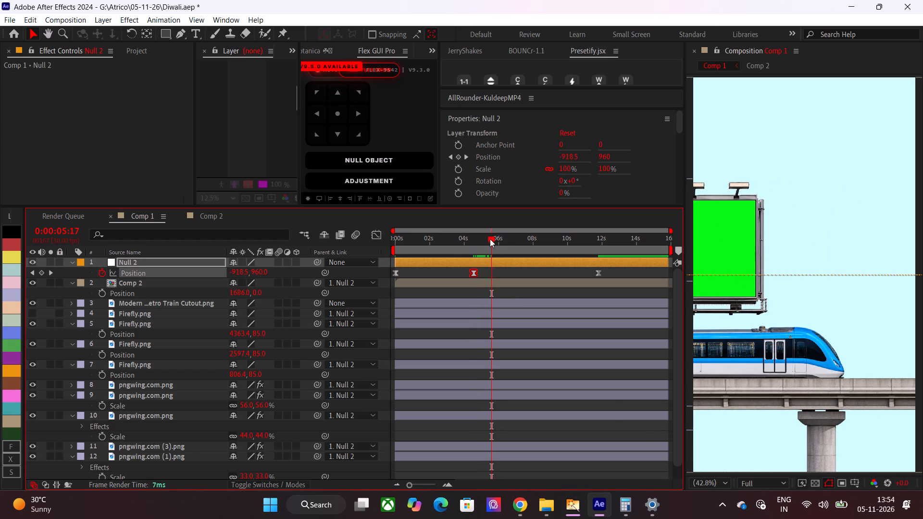
{"action": "key", "text": "ctrl+v"}
{"action": "left_click_drag", "start_coordinate": [241, 273], "coordinate": [219, 273]}
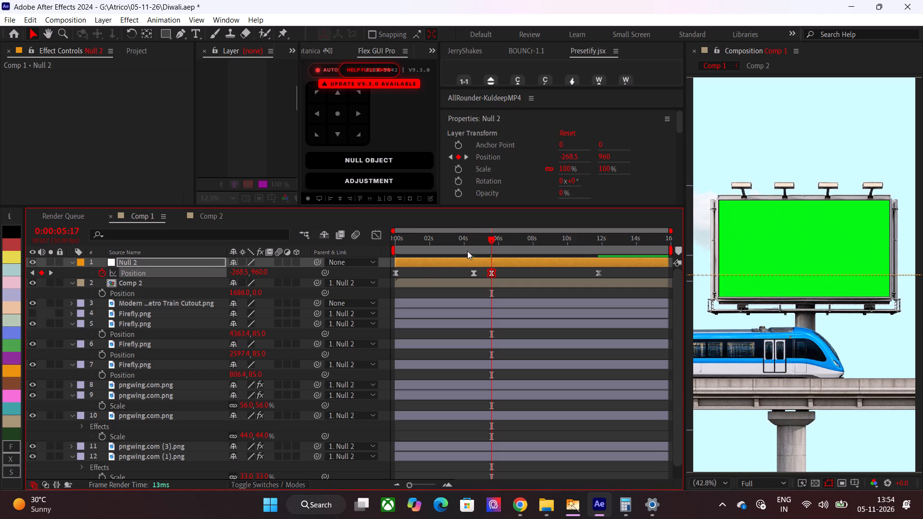
Preview the first billboard's hold and add a Null 2 Position keyframe at 0:00:07:27, where the second billboard is roughly centred.
{"action": "left_click_drag", "start_coordinate": [467, 251], "coordinate": [333, 270]}
{"action": "key", "text": "space"}
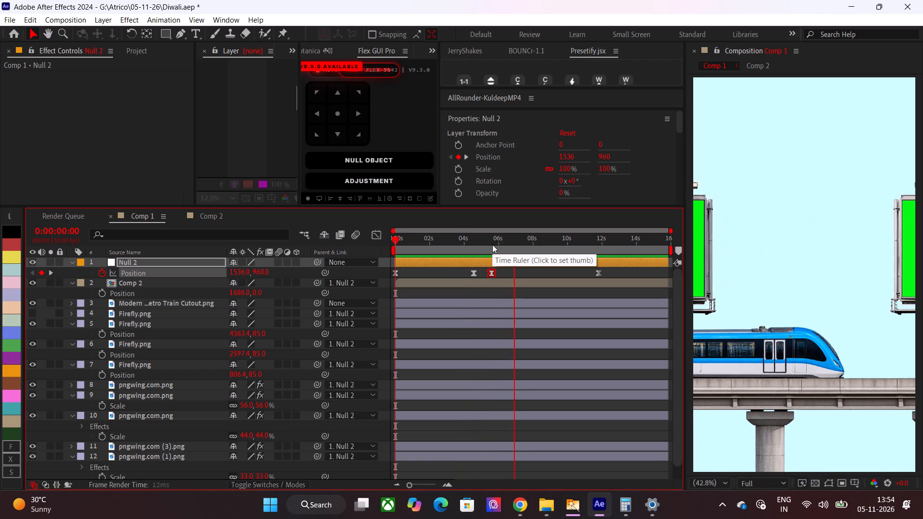
{"action": "left_click_drag", "start_coordinate": [492, 245], "coordinate": [498, 249]}
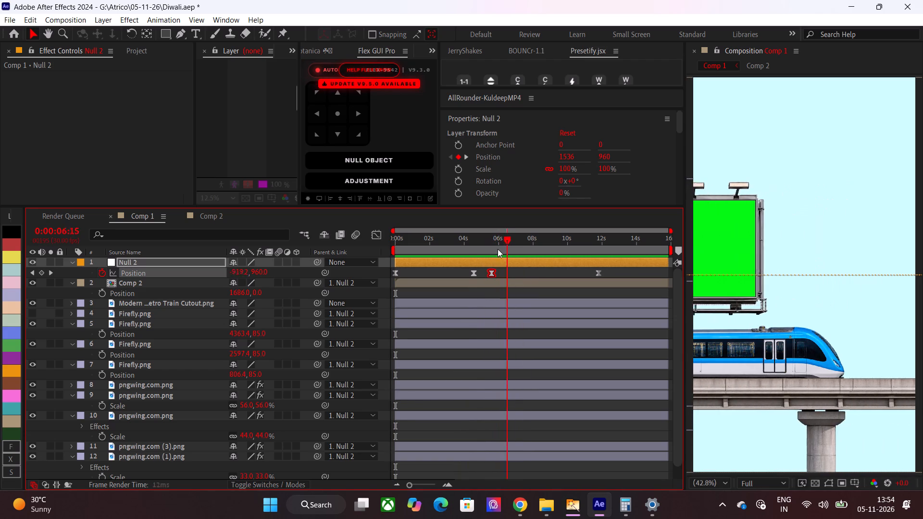
{"action": "left_click_drag", "start_coordinate": [498, 249], "coordinate": [454, 265]}
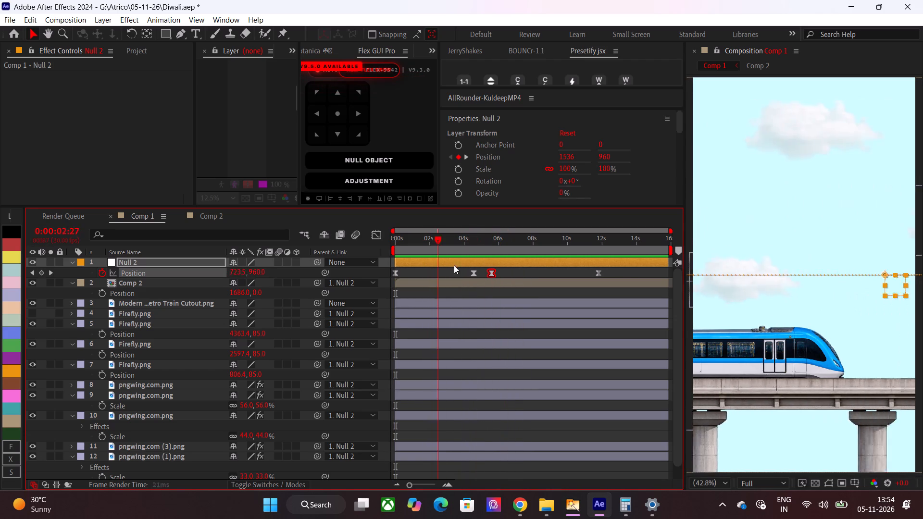
{"action": "left_click_drag", "start_coordinate": [454, 265], "coordinate": [519, 277]}
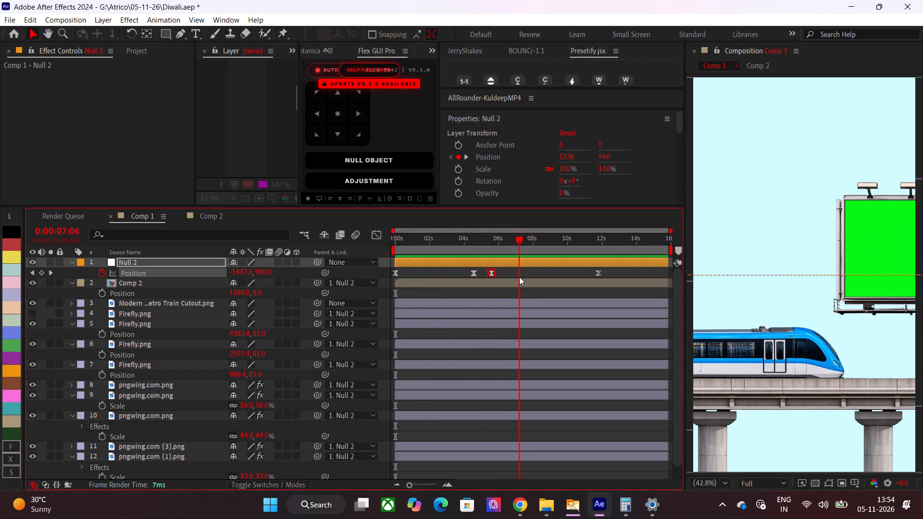
{"action": "left_click_drag", "start_coordinate": [519, 277], "coordinate": [530, 277]}
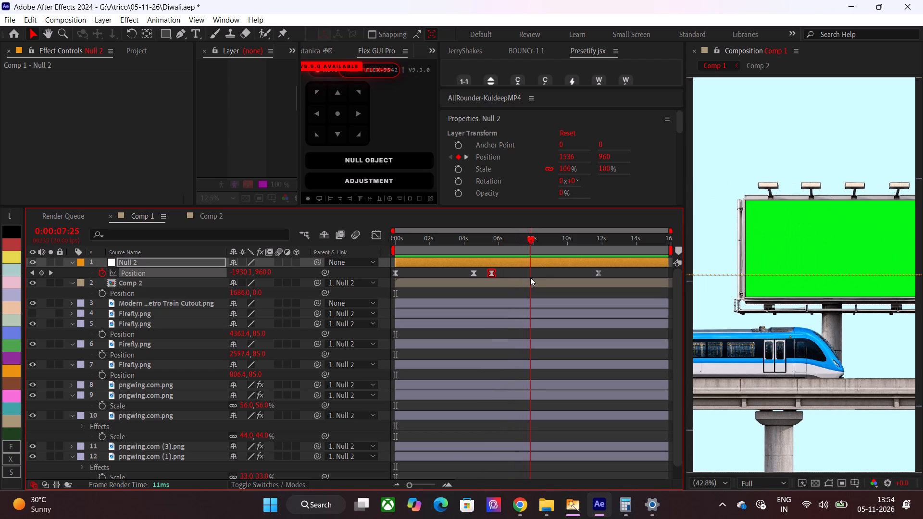
{"action": "left_click_drag", "start_coordinate": [530, 277], "coordinate": [531, 277]}
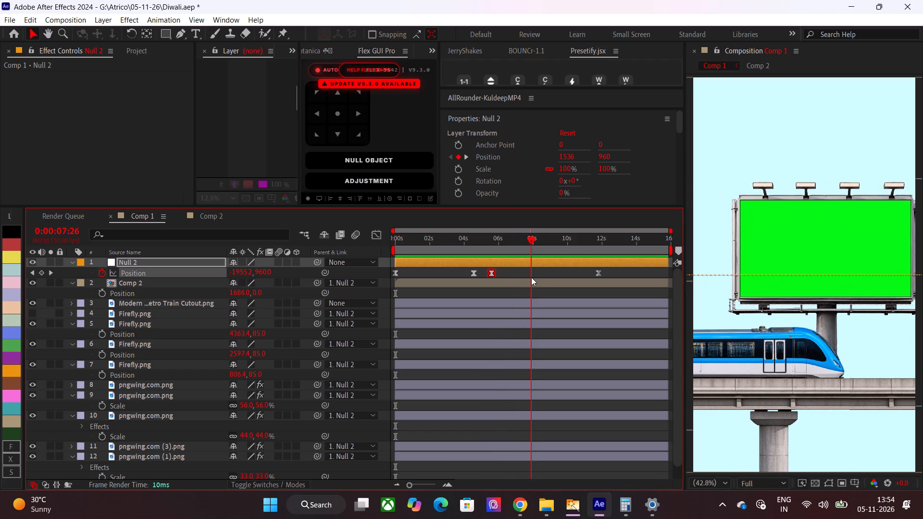
{"action": "left_click_drag", "start_coordinate": [531, 277], "coordinate": [531, 277]}
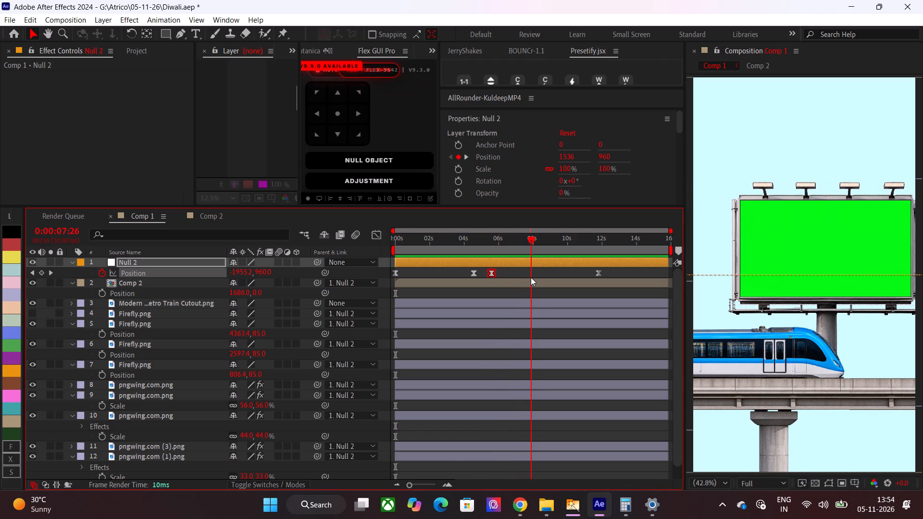
{"action": "left_click_drag", "start_coordinate": [531, 277], "coordinate": [532, 277]}
{"action": "left_click", "coordinate": [42, 270]}
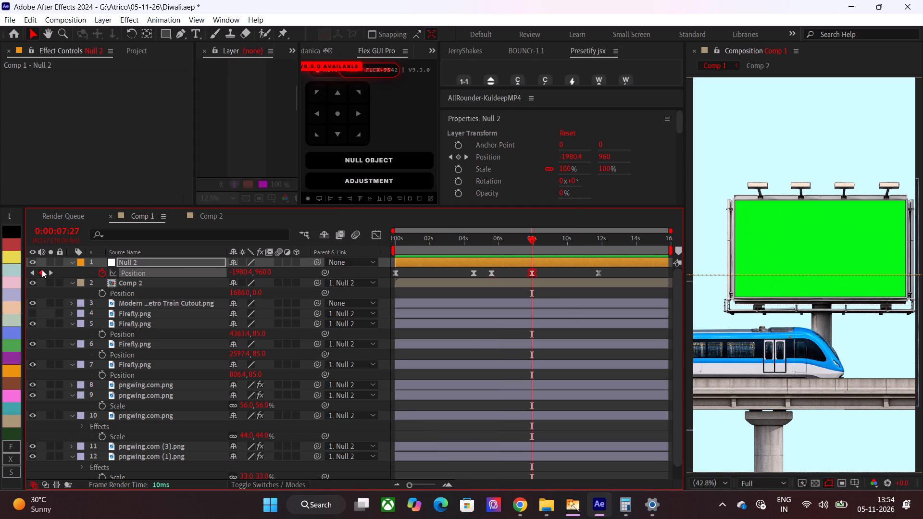
Copy that keyframe to 0:00:08:12, shift its X to about -2051.4, and move the copy slightly later in time.
{"action": "left_click_drag", "start_coordinate": [531, 242], "coordinate": [537, 242]}
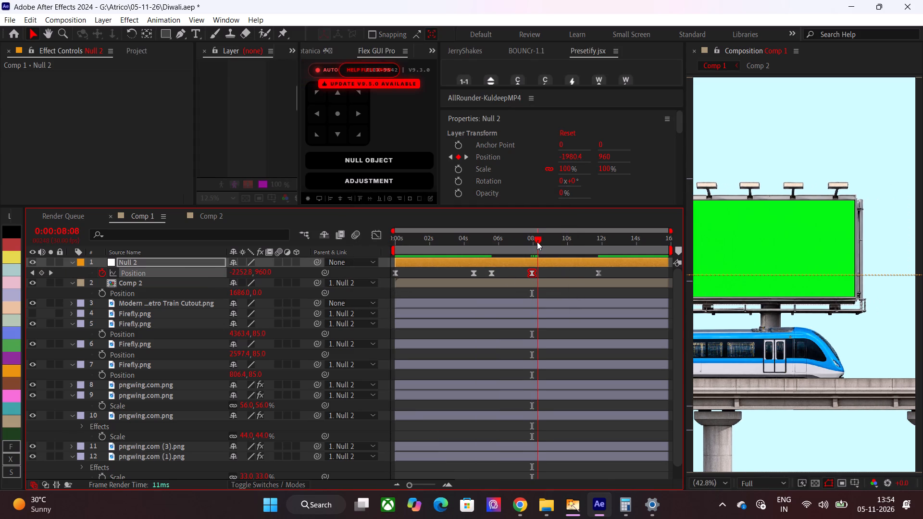
{"action": "left_click_drag", "start_coordinate": [537, 242], "coordinate": [539, 242]}
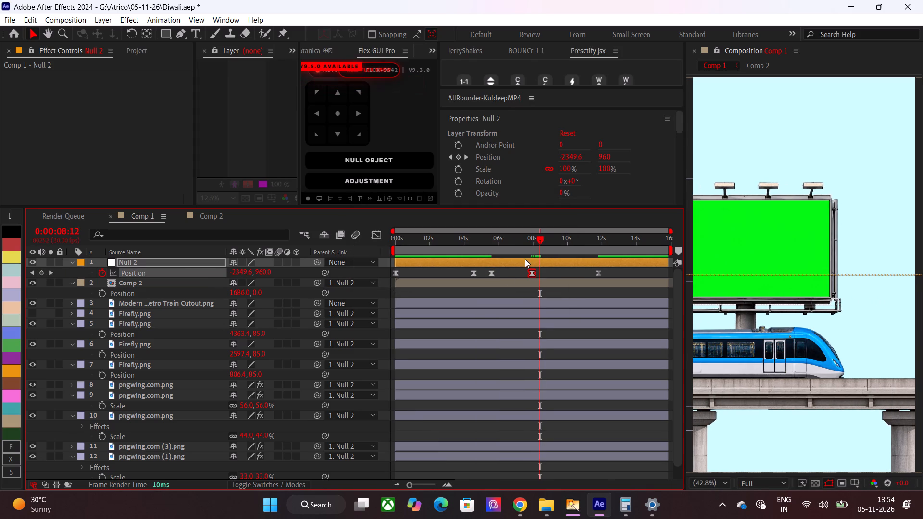
{"action": "key", "text": "ctrl+c"}
{"action": "key", "text": "ctrl+v"}
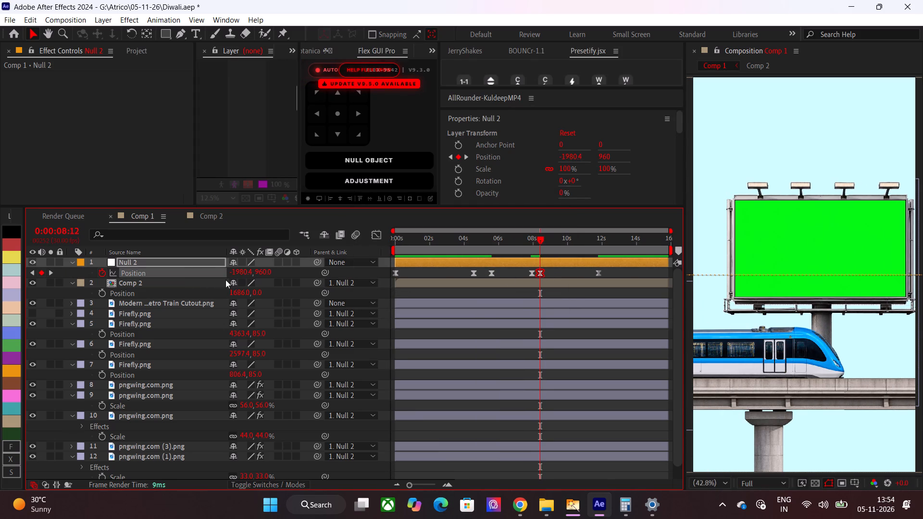
{"action": "left_click_drag", "start_coordinate": [241, 276], "coordinate": [192, 276]}
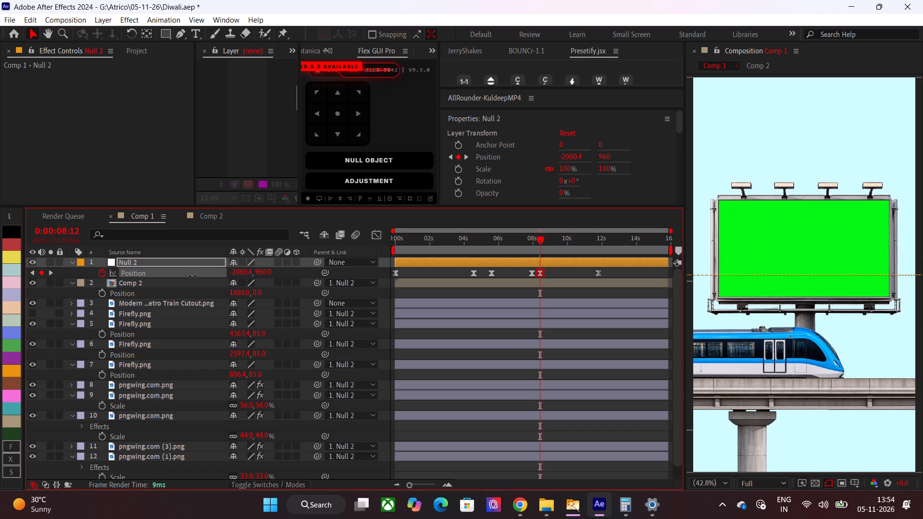
{"action": "left_click_drag", "start_coordinate": [192, 276], "coordinate": [197, 276]}
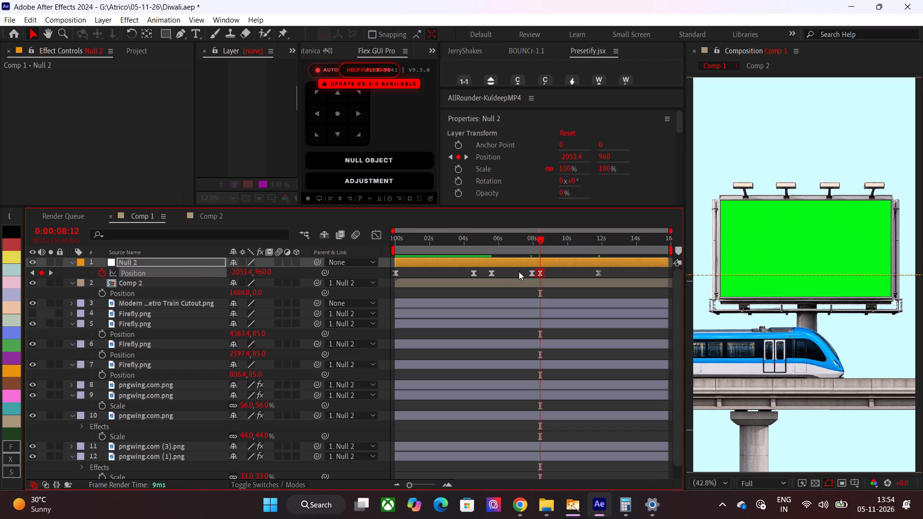
{"action": "left_click", "coordinate": [541, 275]}
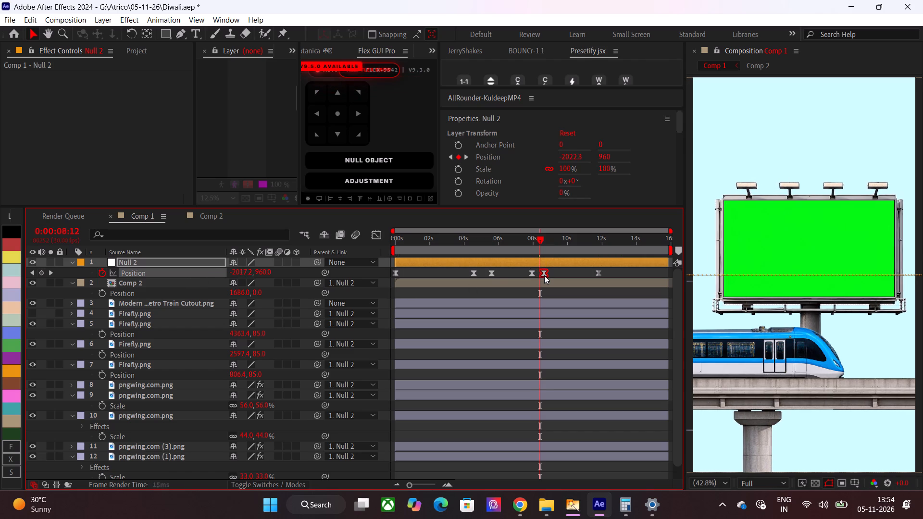
Scrub Comp 1 up to the keyframe at 0:00:11:24 and play it from the start to check the billboard holds.
{"action": "left_click_drag", "start_coordinate": [533, 246], "coordinate": [556, 257]}
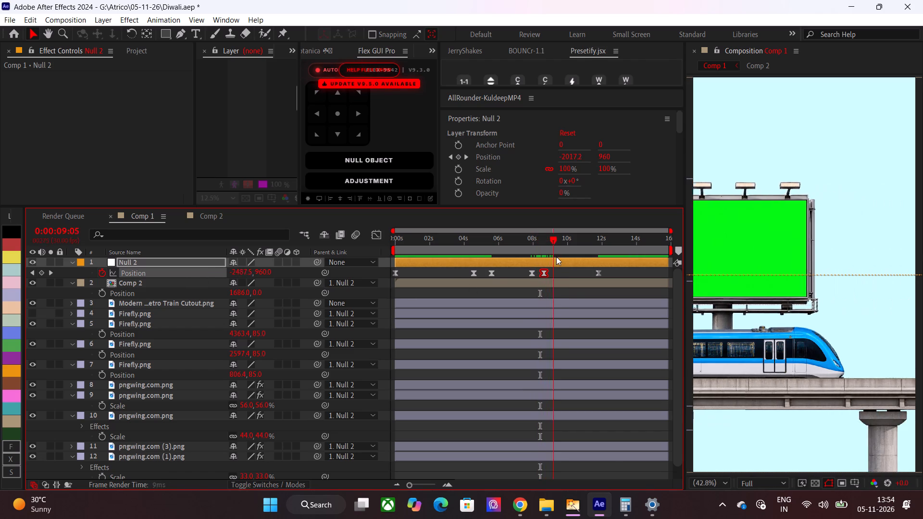
{"action": "left_click_drag", "start_coordinate": [556, 257], "coordinate": [599, 274]}
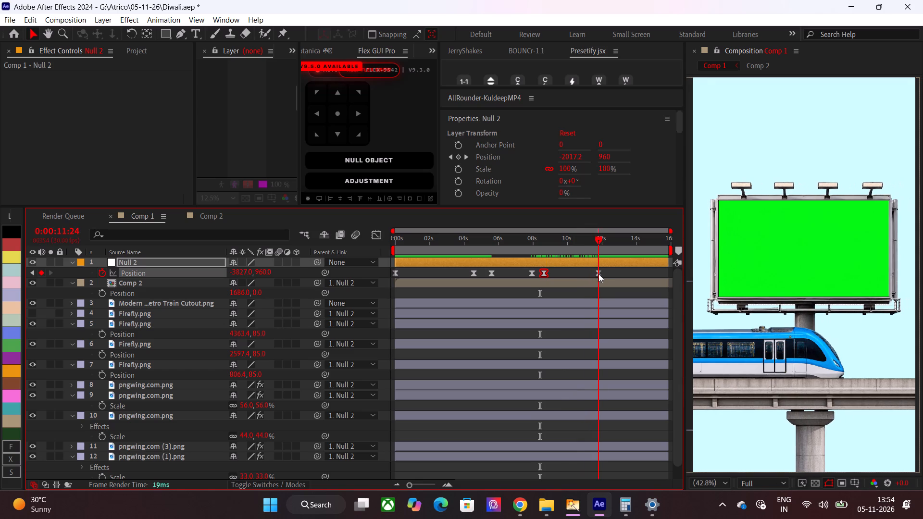
{"action": "left_click_drag", "start_coordinate": [599, 274], "coordinate": [362, 297]}
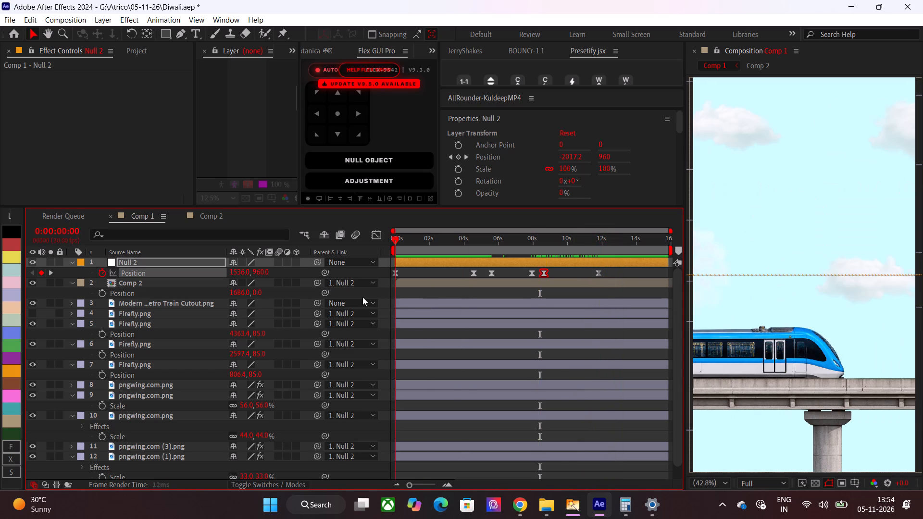
{"action": "left_click_drag", "start_coordinate": [362, 297], "coordinate": [361, 297]}
{"action": "key", "text": "space"}
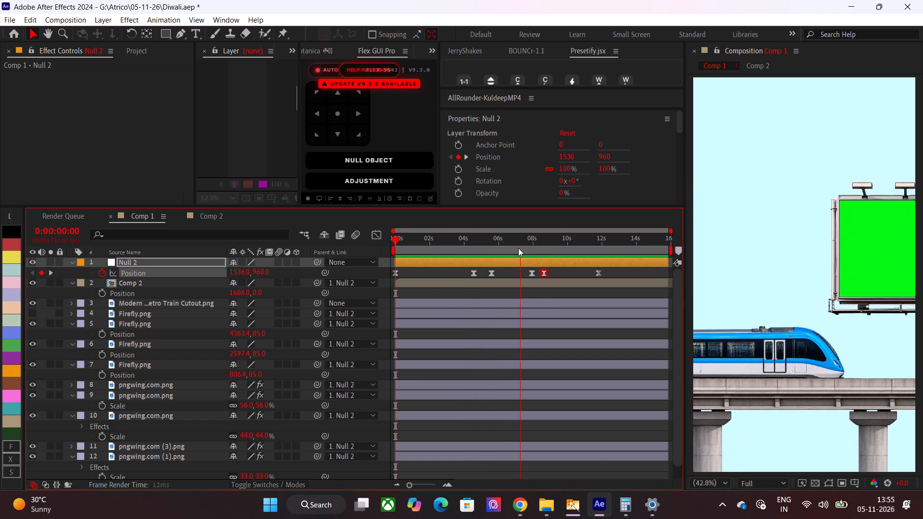
{"action": "left_click_drag", "start_coordinate": [517, 248], "coordinate": [376, 260]}
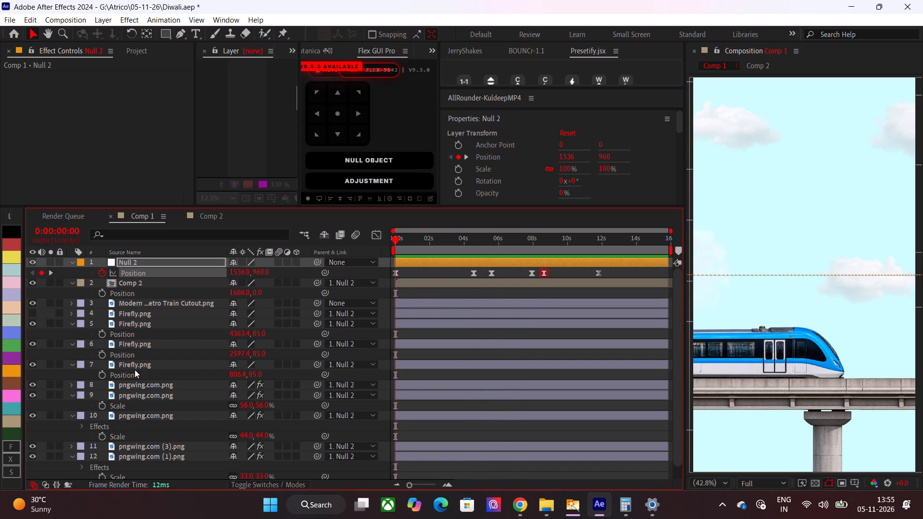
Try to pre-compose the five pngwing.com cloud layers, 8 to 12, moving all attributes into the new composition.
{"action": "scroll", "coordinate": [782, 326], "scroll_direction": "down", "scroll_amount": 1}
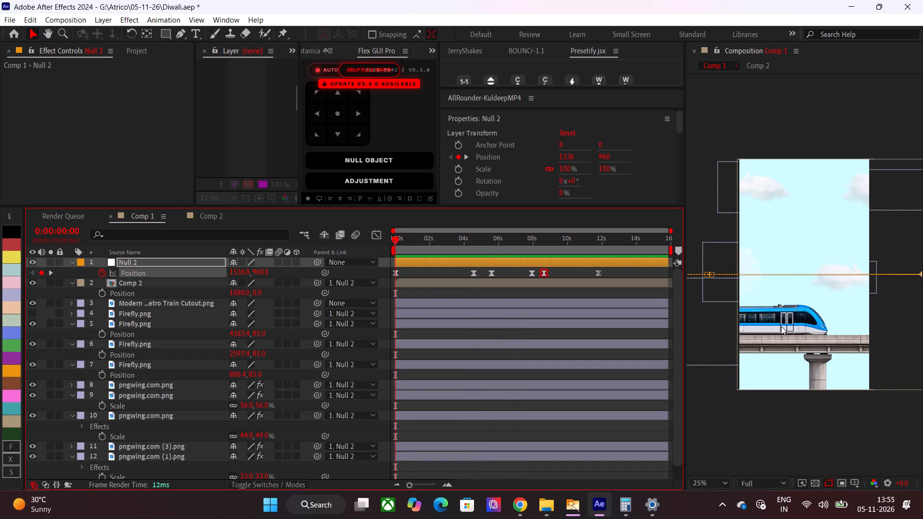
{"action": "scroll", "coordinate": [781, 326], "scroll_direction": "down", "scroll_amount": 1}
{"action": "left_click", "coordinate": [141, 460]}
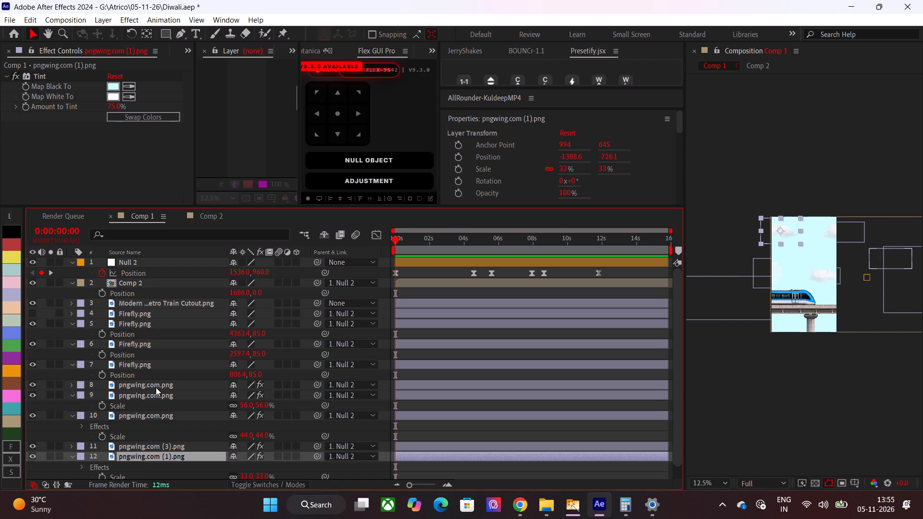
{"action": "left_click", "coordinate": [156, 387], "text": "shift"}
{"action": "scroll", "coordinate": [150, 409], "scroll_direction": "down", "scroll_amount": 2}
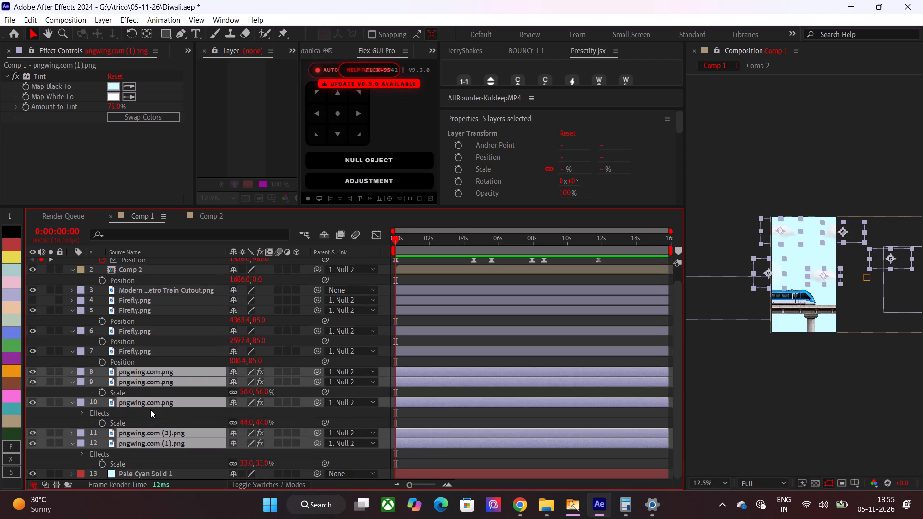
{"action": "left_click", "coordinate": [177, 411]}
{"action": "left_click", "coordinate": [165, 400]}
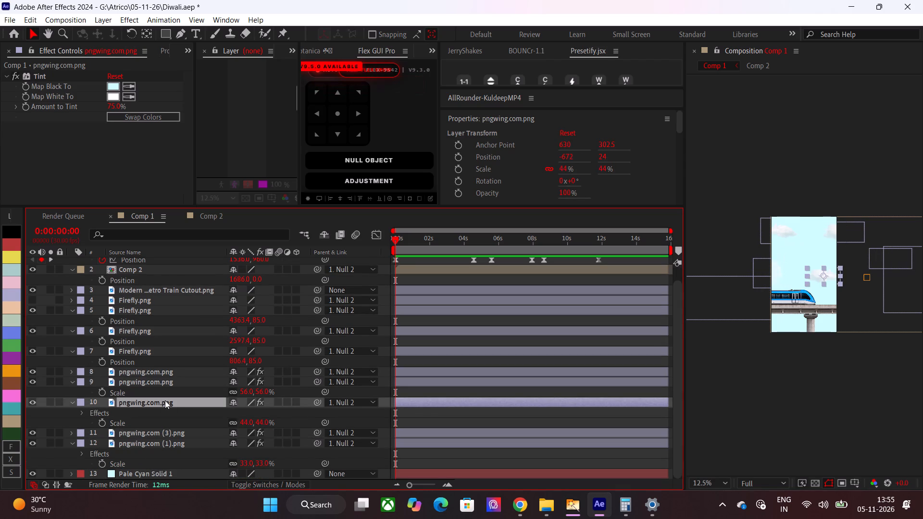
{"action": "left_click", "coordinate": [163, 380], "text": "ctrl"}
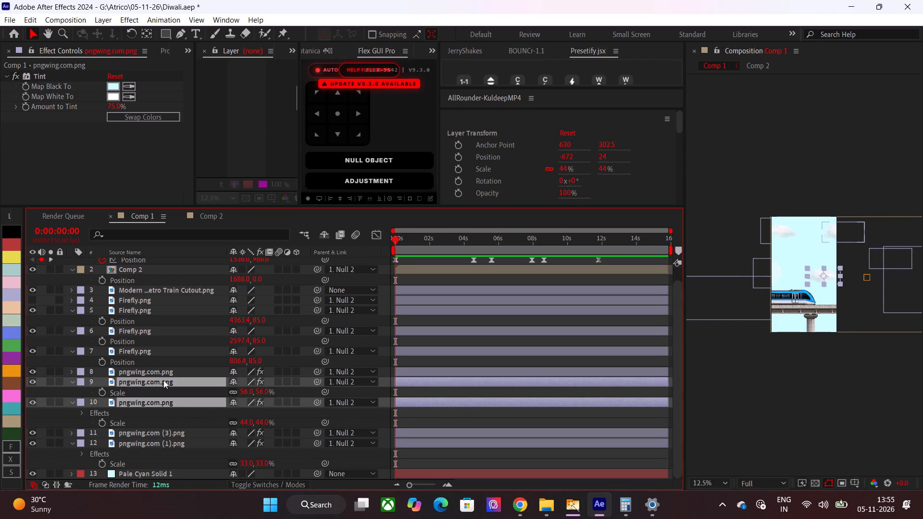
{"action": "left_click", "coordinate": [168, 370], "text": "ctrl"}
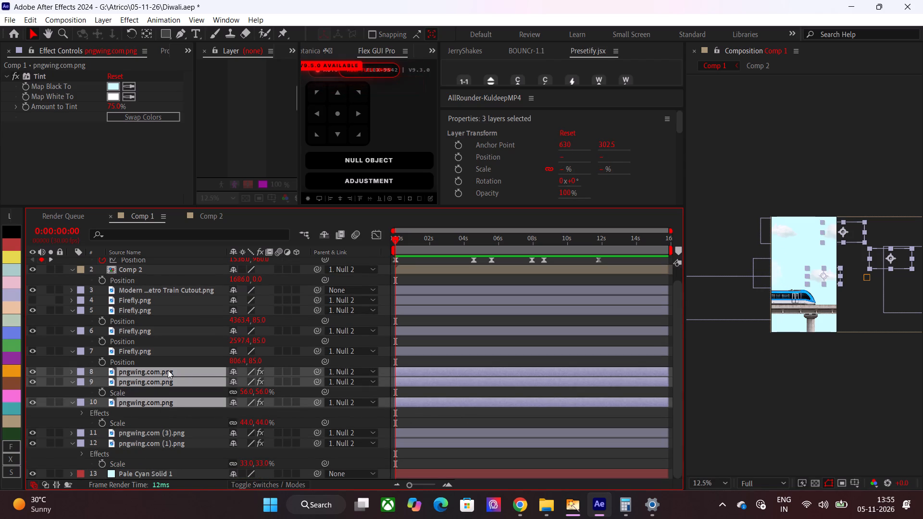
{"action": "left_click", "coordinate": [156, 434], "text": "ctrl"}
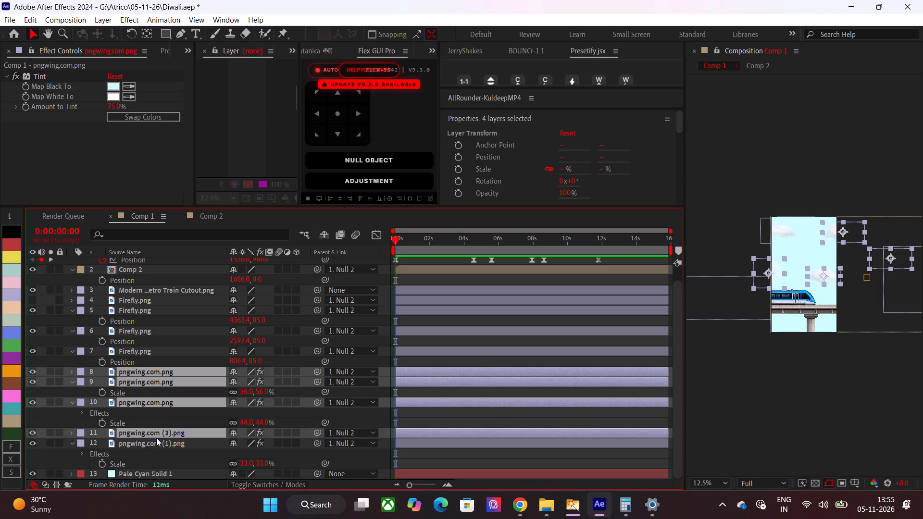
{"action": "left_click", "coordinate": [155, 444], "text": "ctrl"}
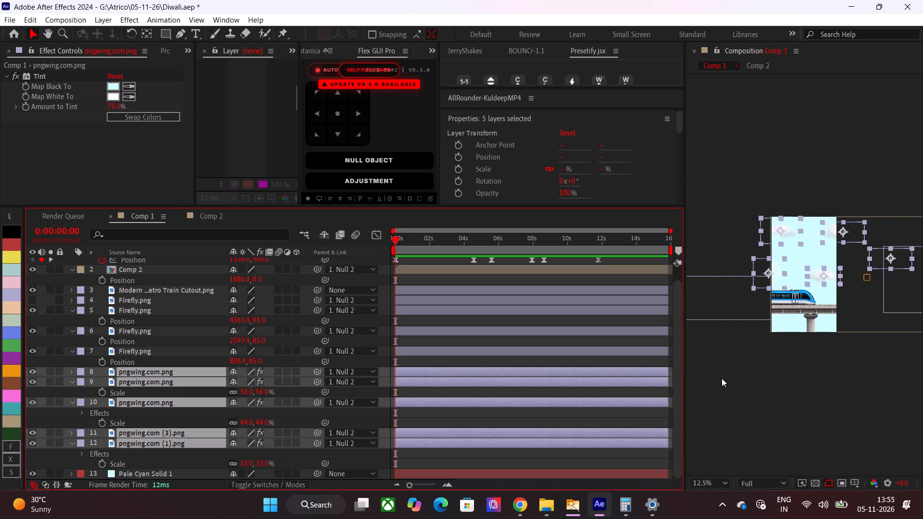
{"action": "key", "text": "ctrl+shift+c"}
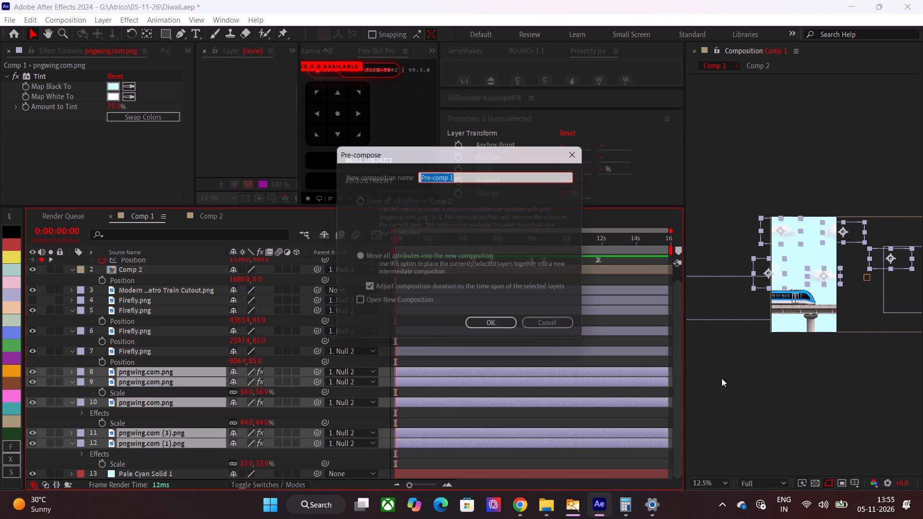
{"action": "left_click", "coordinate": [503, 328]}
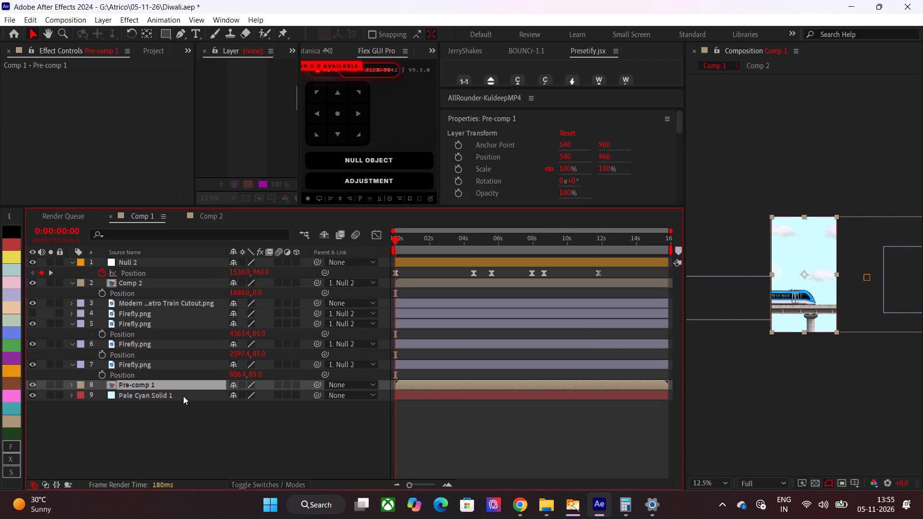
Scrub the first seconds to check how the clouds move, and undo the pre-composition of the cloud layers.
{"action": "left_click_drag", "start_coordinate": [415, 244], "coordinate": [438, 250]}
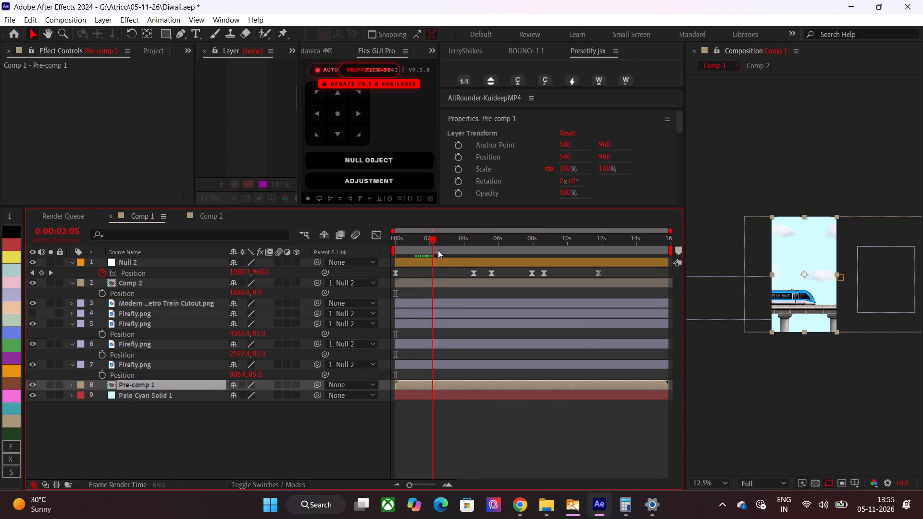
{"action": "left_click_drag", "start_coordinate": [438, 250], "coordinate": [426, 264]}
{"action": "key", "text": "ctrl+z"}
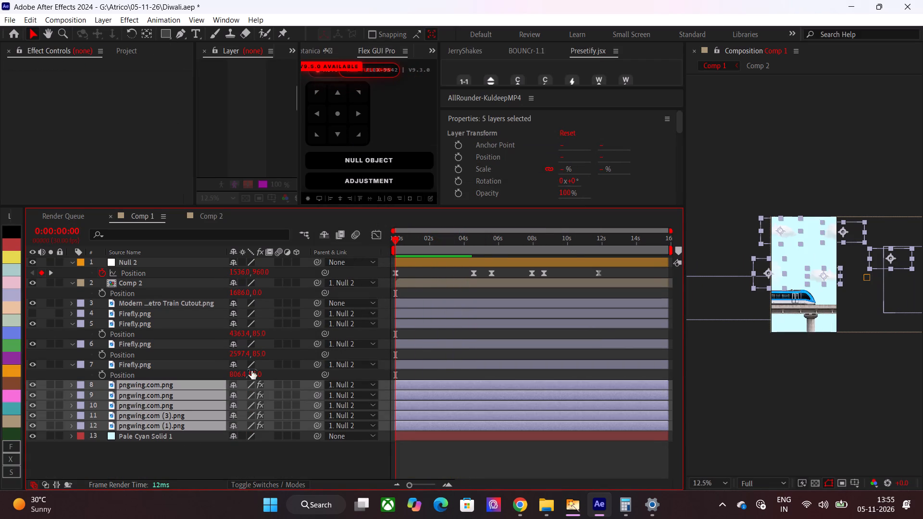
Duplicate the five cloud layers, stack the copies as layers 8 to 12, and shift them together until layer 8's X is about 3420.
{"action": "key", "text": "ctrl+d"}
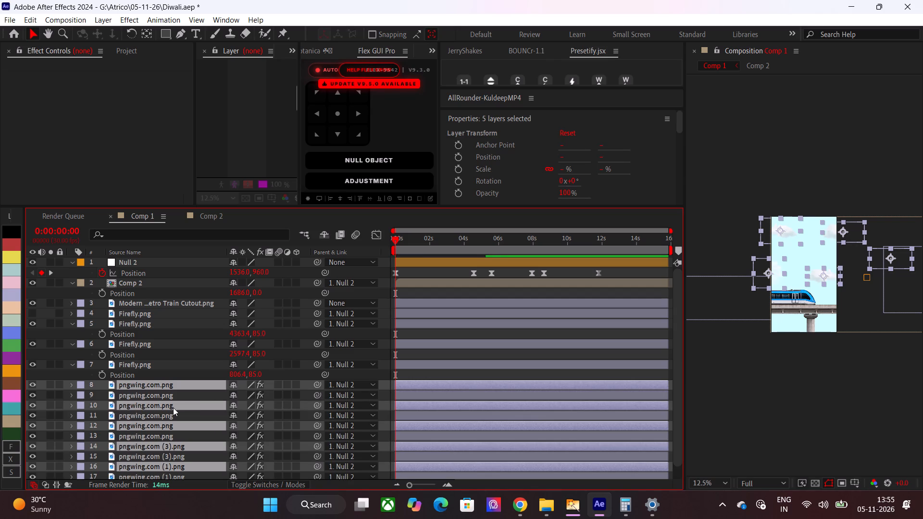
{"action": "left_click_drag", "start_coordinate": [170, 405], "coordinate": [179, 393]}
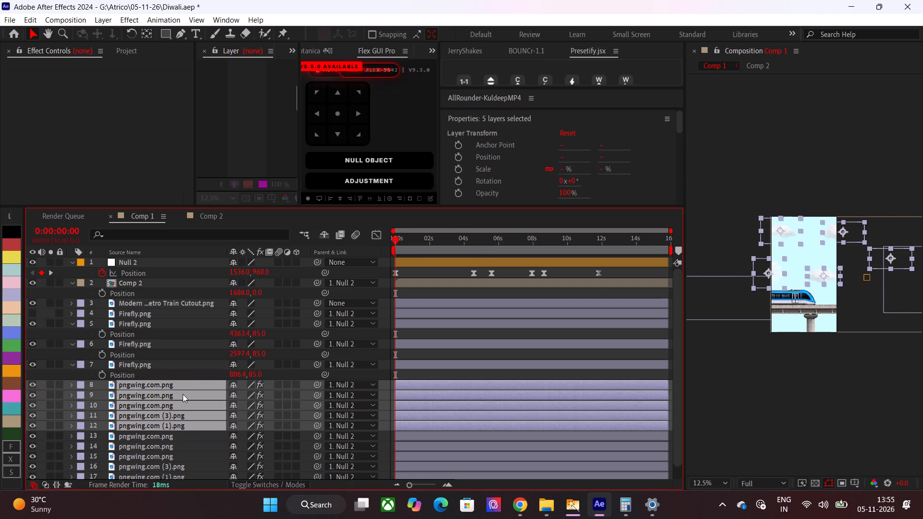
{"action": "key", "text": "p"}
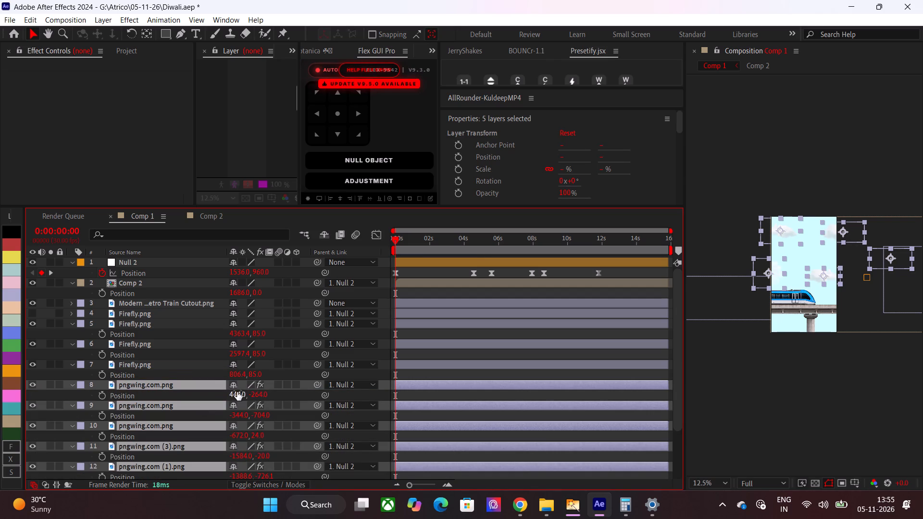
{"action": "left_click_drag", "start_coordinate": [237, 392], "coordinate": [388, 396]}
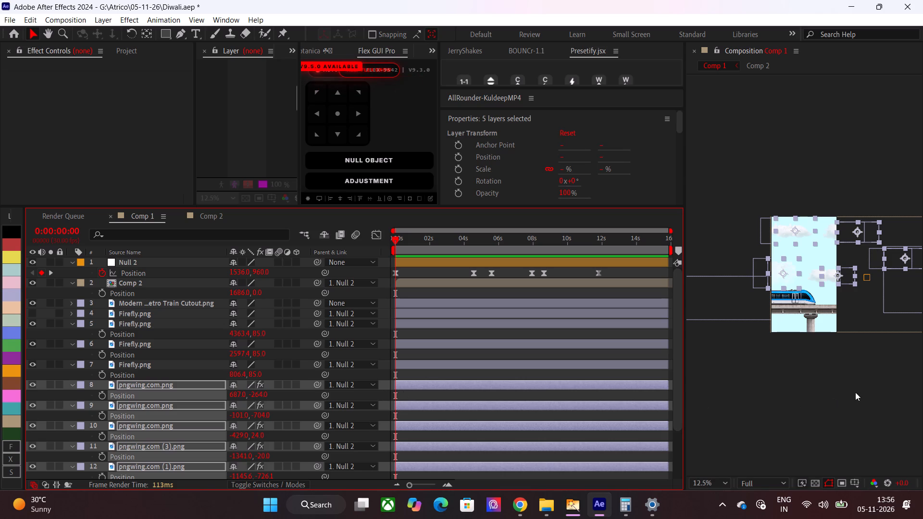
{"action": "scroll", "coordinate": [848, 382], "scroll_direction": "down", "scroll_amount": 1}
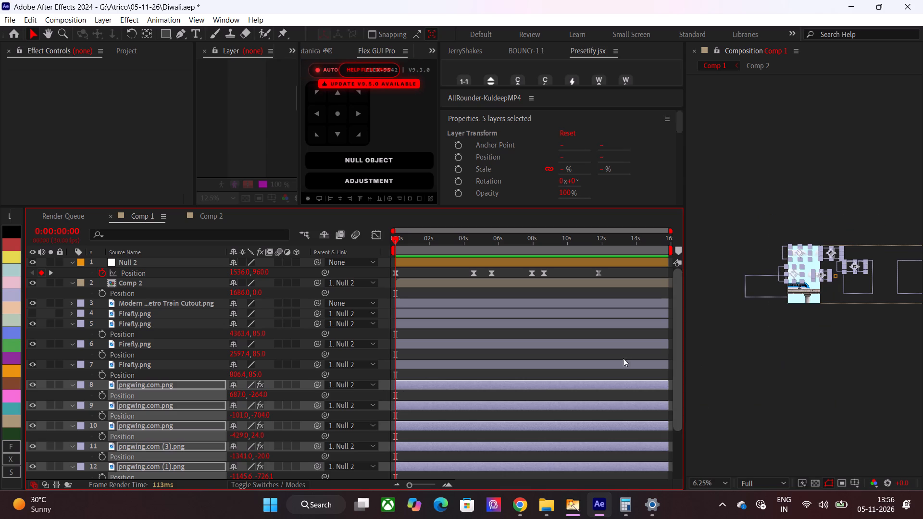
{"action": "left_click_drag", "start_coordinate": [239, 398], "coordinate": [692, 401]}
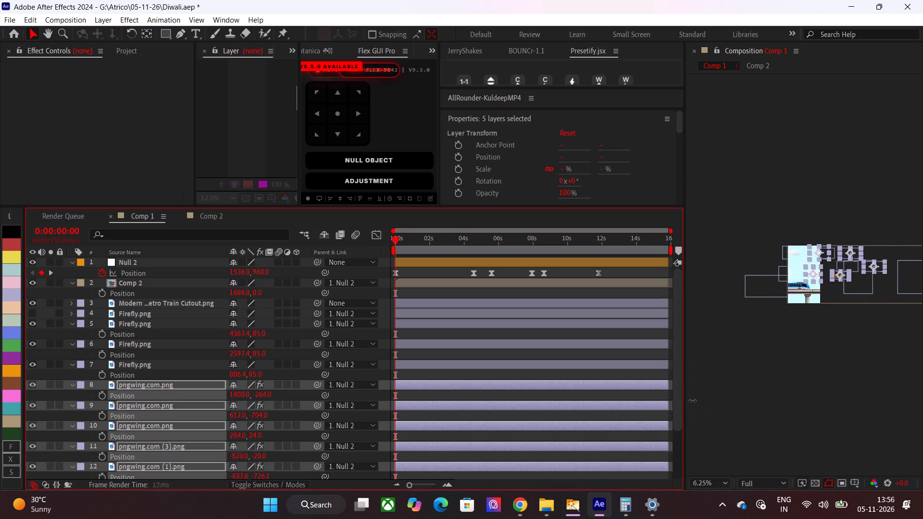
{"action": "left_click_drag", "start_coordinate": [692, 401], "coordinate": [874, 401]}
{"action": "left_click_drag", "start_coordinate": [231, 396], "coordinate": [504, 402]}
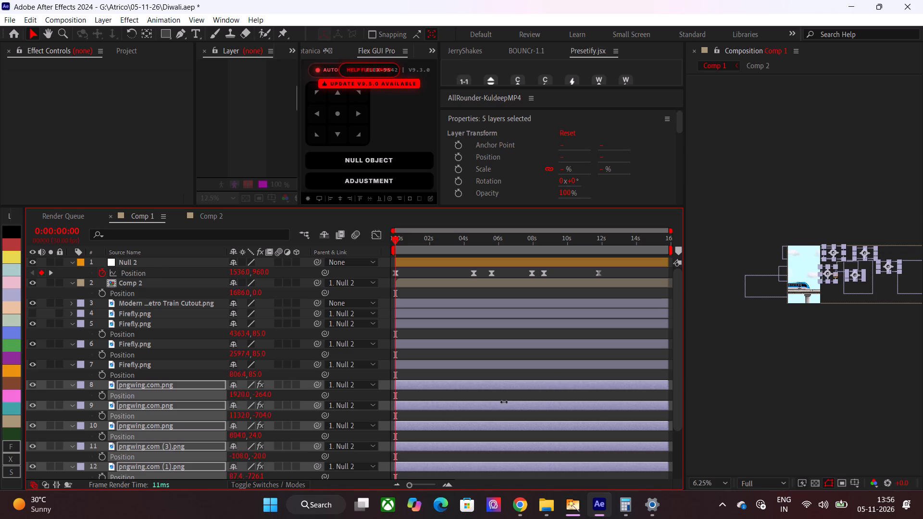
{"action": "left_click_drag", "start_coordinate": [504, 402], "coordinate": [828, 405]}
{"action": "left_click_drag", "start_coordinate": [237, 393], "coordinate": [399, 414]}
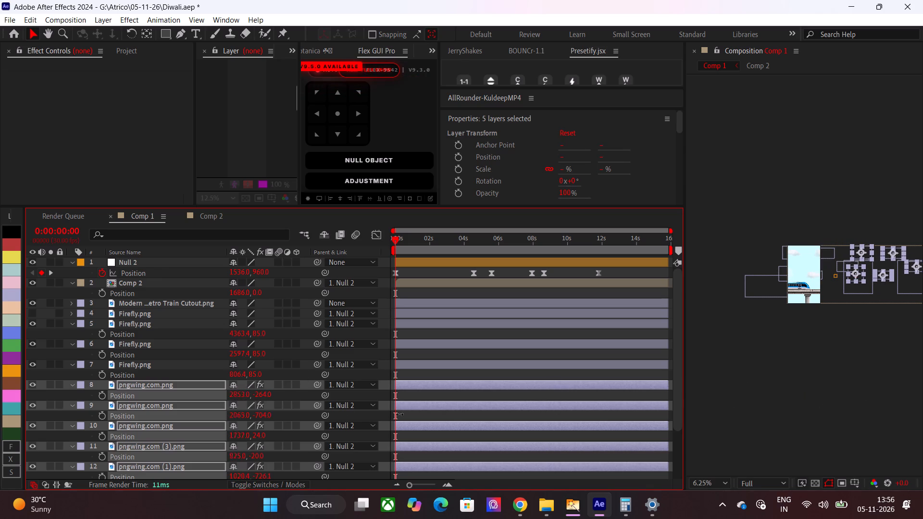
{"action": "left_click_drag", "start_coordinate": [399, 414], "coordinate": [688, 425]}
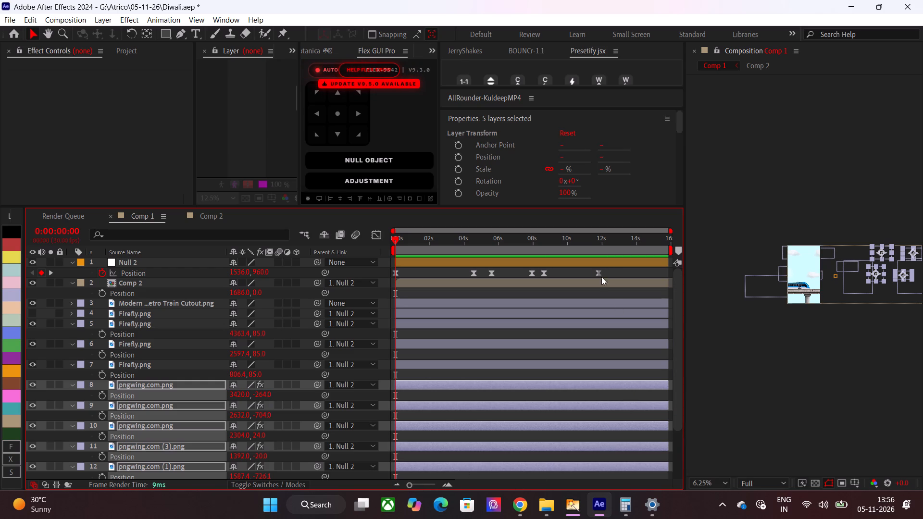
Duplicate the five shifted clouds, group the copies as layers 8 to 12, and shift them together until layer 8's X is about 6021.
{"action": "scroll", "coordinate": [820, 323], "scroll_direction": "down", "scroll_amount": 1}
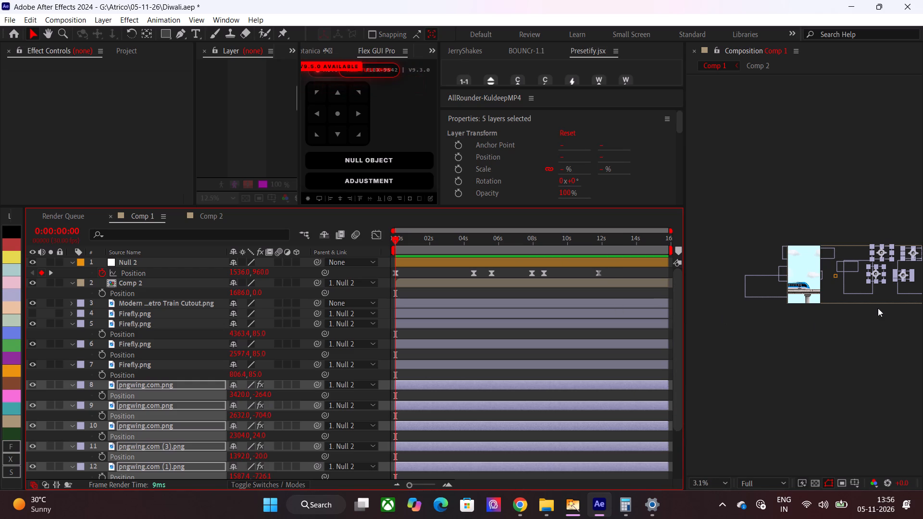
{"action": "scroll", "coordinate": [898, 259], "scroll_direction": "up", "scroll_amount": 1}
{"action": "scroll", "coordinate": [892, 258], "scroll_direction": "down", "scroll_amount": 1}
{"action": "scroll", "coordinate": [900, 258], "scroll_direction": "up", "scroll_amount": 1, "text": "alt"}
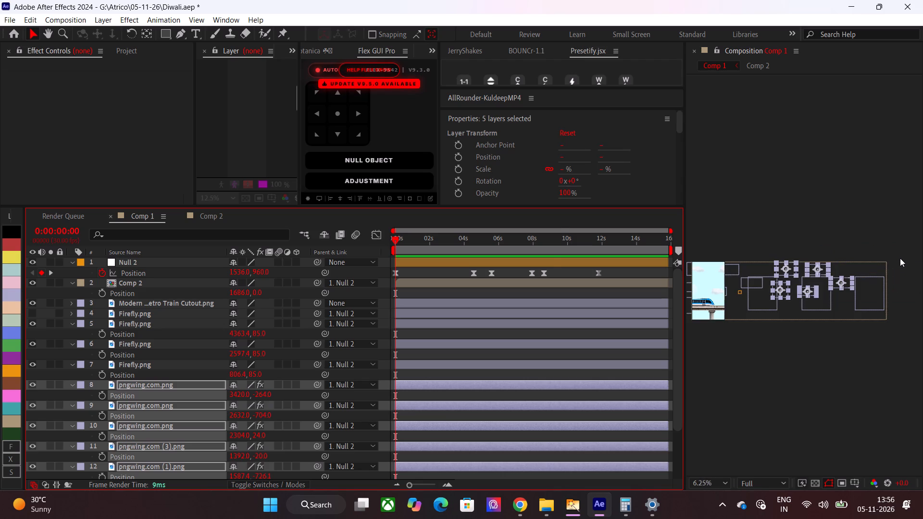
{"action": "scroll", "coordinate": [875, 288], "scroll_direction": "up", "scroll_amount": 2, "text": "alt"}
{"action": "scroll", "coordinate": [850, 287], "scroll_direction": "down", "scroll_amount": 1, "text": "alt"}
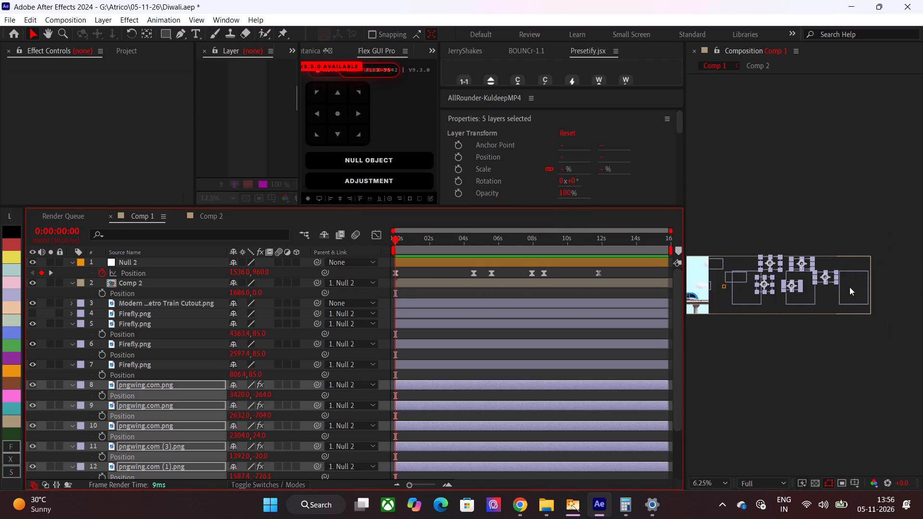
{"action": "scroll", "coordinate": [847, 287], "scroll_direction": "up", "scroll_amount": 1, "text": "alt"}
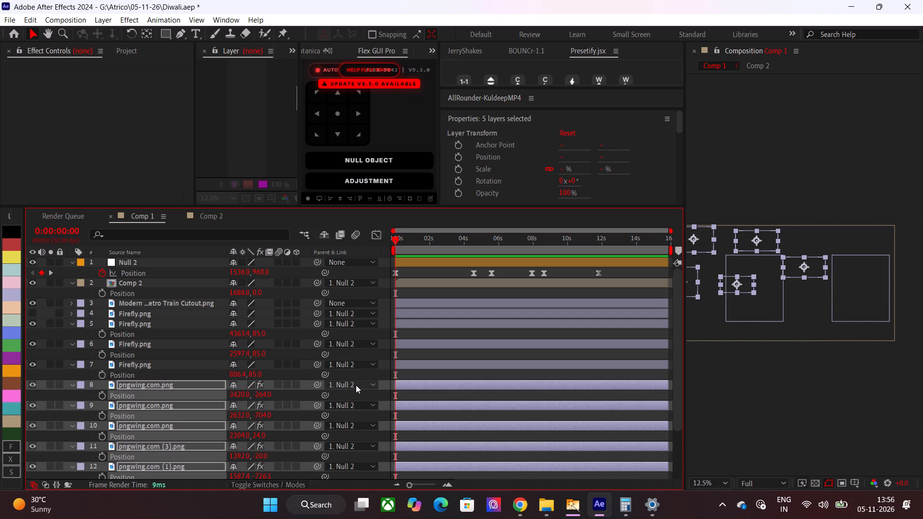
{"action": "key", "text": "ctrl+d"}
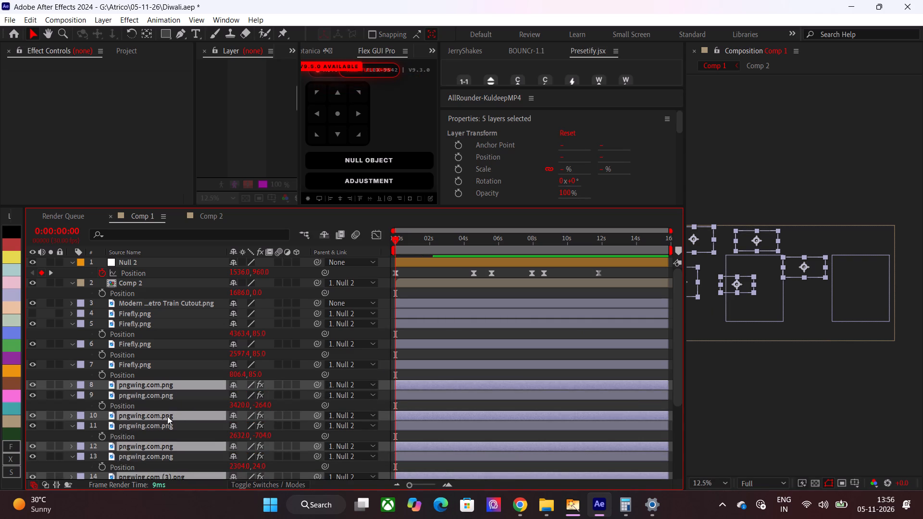
{"action": "left_click_drag", "start_coordinate": [167, 416], "coordinate": [174, 391]}
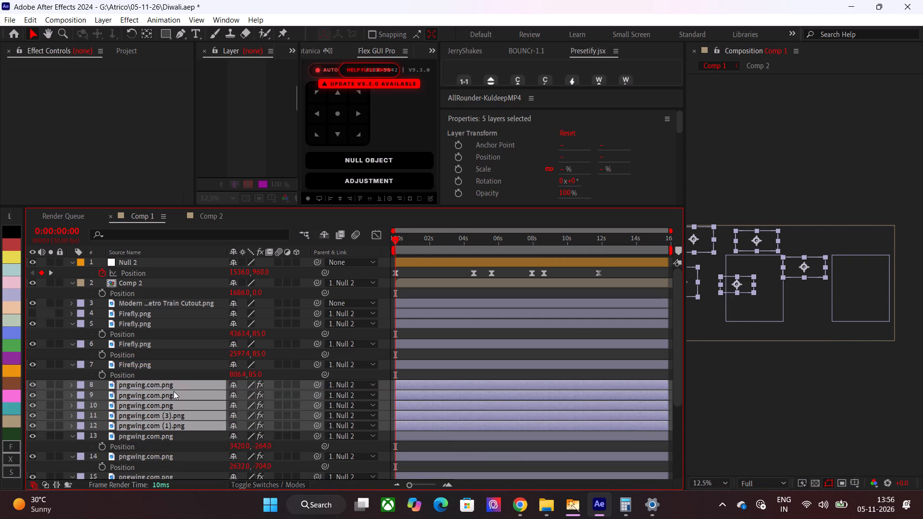
{"action": "key", "text": "p"}
{"action": "left_click_drag", "start_coordinate": [241, 395], "coordinate": [777, 402]}
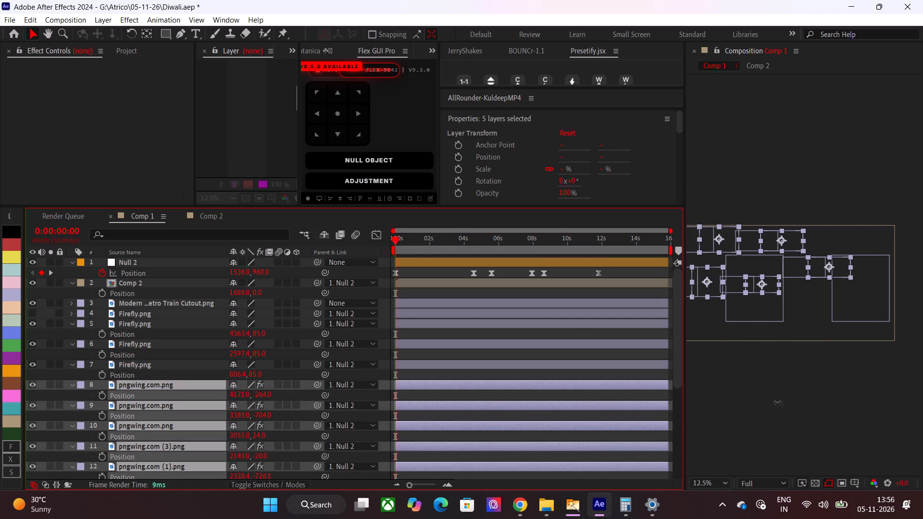
{"action": "left_click_drag", "start_coordinate": [777, 402], "coordinate": [822, 402]}
{"action": "left_click_drag", "start_coordinate": [235, 393], "coordinate": [807, 407]}
{"action": "left_click_drag", "start_coordinate": [237, 396], "coordinate": [593, 421]}
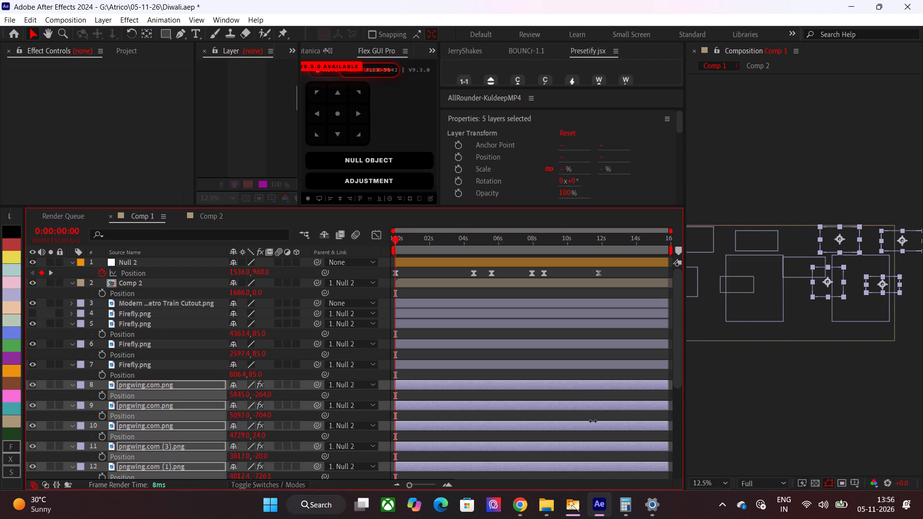
{"action": "left_click_drag", "start_coordinate": [593, 421], "coordinate": [630, 427]}
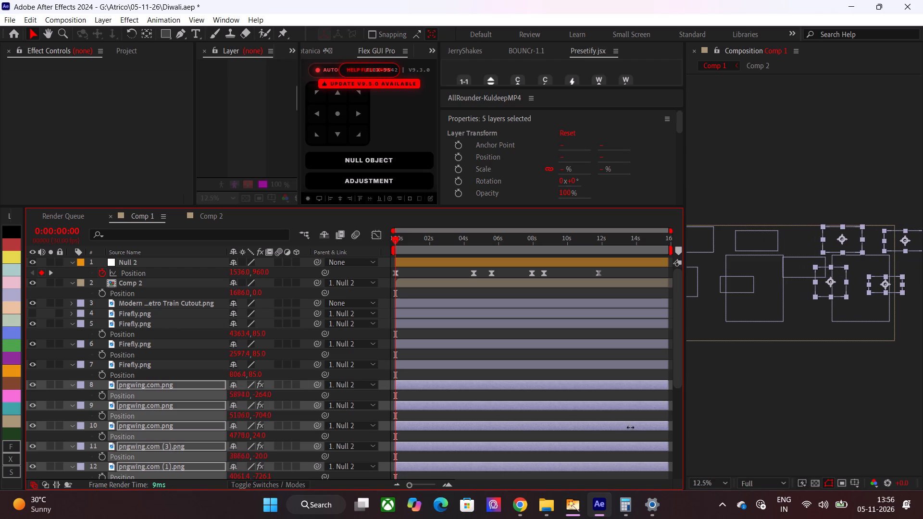
{"action": "left_click_drag", "start_coordinate": [630, 427], "coordinate": [708, 435]}
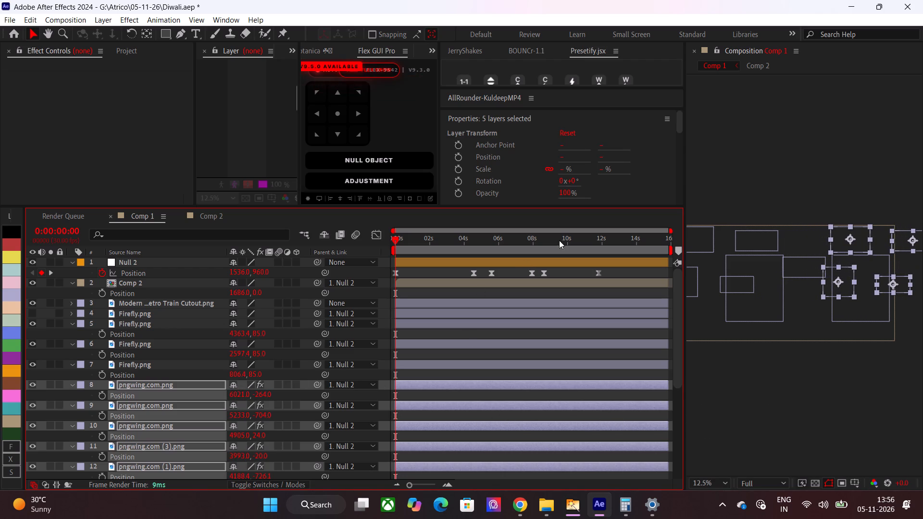
Fit the composition view to the frame and scrub between 0:00:09:08 and 0:00:15:10 to check the clouds around the billboards.
{"action": "left_click", "coordinate": [711, 482]}
{"action": "left_click", "coordinate": [715, 281]}
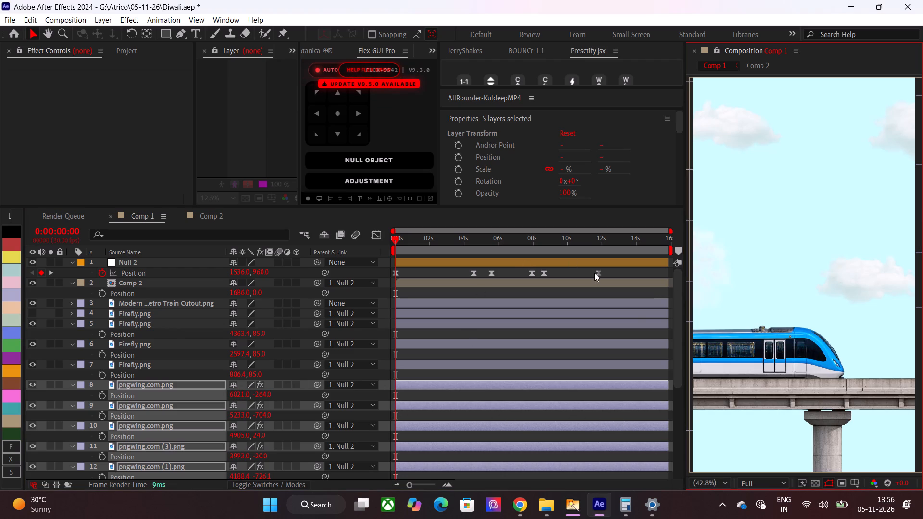
{"action": "left_click_drag", "start_coordinate": [569, 241], "coordinate": [660, 266]}
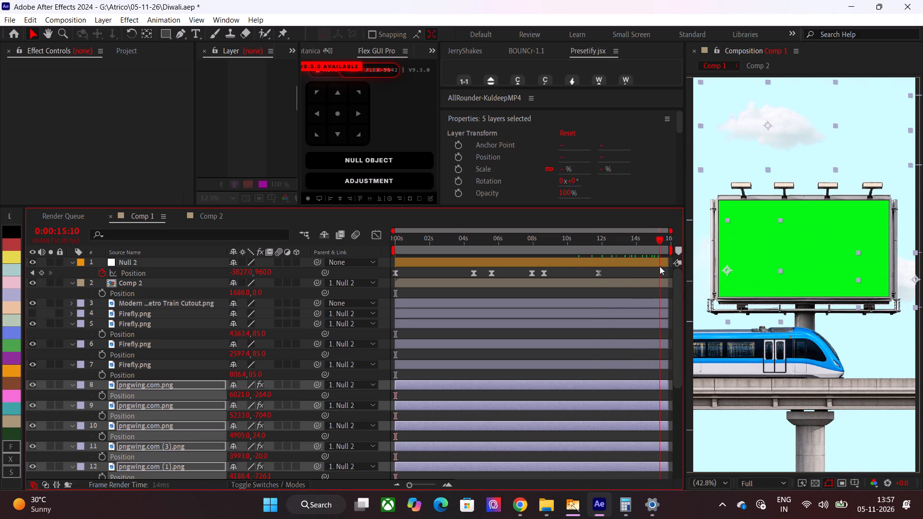
{"action": "left_click_drag", "start_coordinate": [660, 266], "coordinate": [566, 282]}
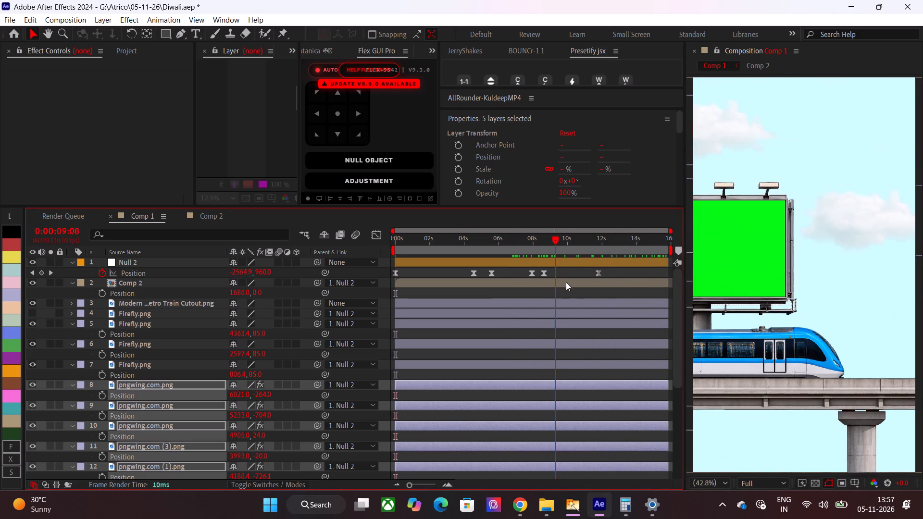
{"action": "left_click_drag", "start_coordinate": [566, 282], "coordinate": [582, 304]}
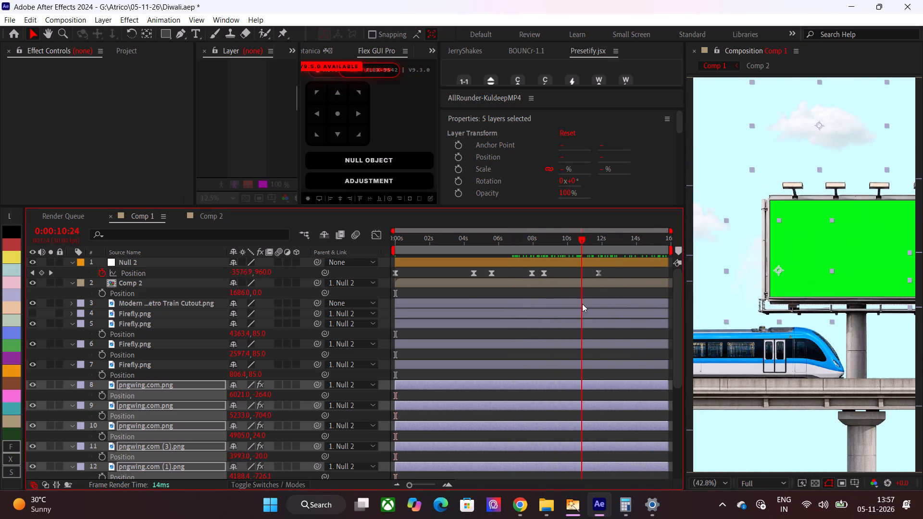
{"action": "left_click_drag", "start_coordinate": [582, 304], "coordinate": [589, 305]}
At 0:00:11:08, move the five newest clouds together until layer 8 sits at about 5852.8, -364.4, above the billboard.
{"action": "left_click_drag", "start_coordinate": [790, 134], "coordinate": [849, 172]}
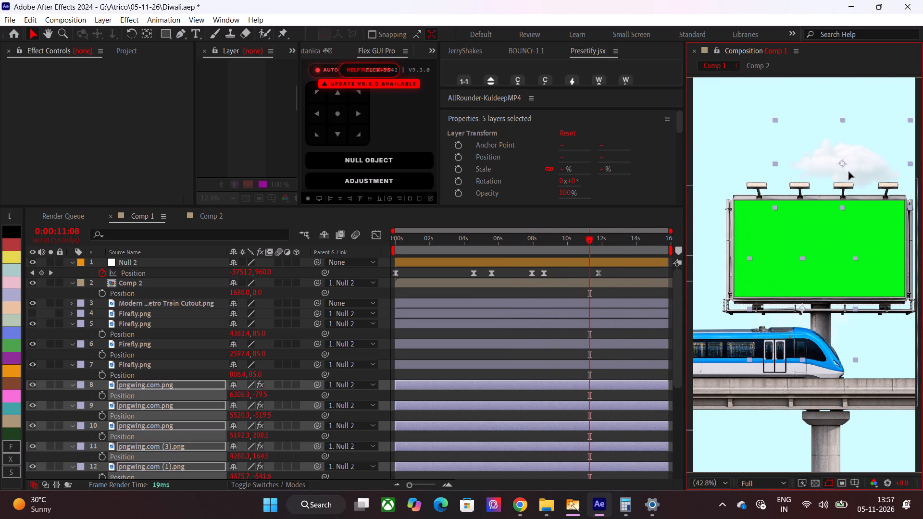
{"action": "left_click_drag", "start_coordinate": [849, 172], "coordinate": [753, 115]}
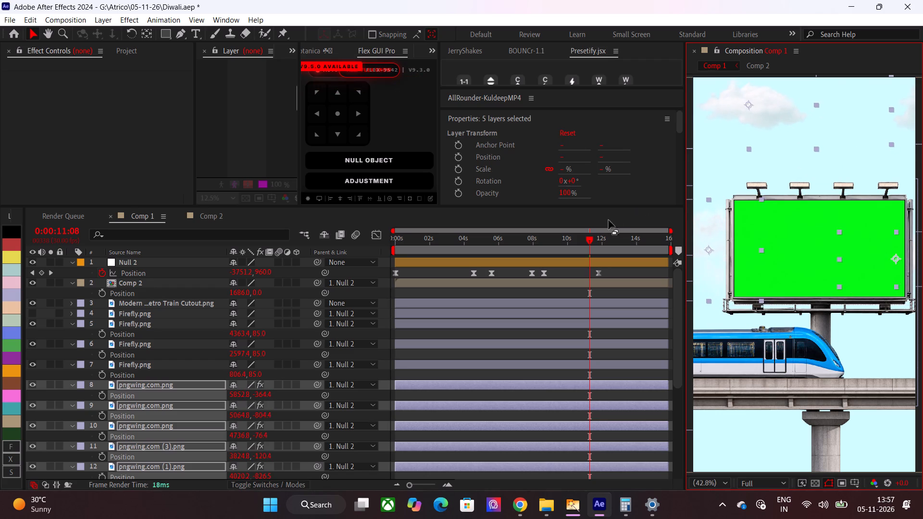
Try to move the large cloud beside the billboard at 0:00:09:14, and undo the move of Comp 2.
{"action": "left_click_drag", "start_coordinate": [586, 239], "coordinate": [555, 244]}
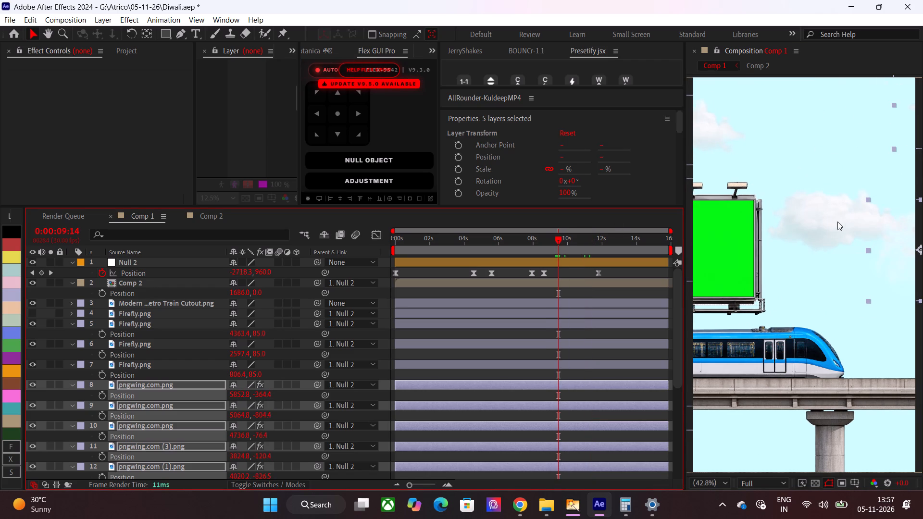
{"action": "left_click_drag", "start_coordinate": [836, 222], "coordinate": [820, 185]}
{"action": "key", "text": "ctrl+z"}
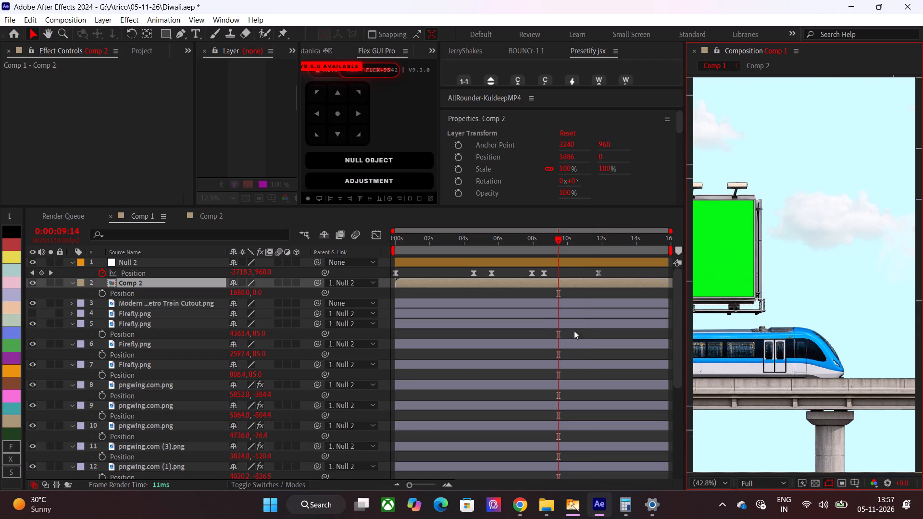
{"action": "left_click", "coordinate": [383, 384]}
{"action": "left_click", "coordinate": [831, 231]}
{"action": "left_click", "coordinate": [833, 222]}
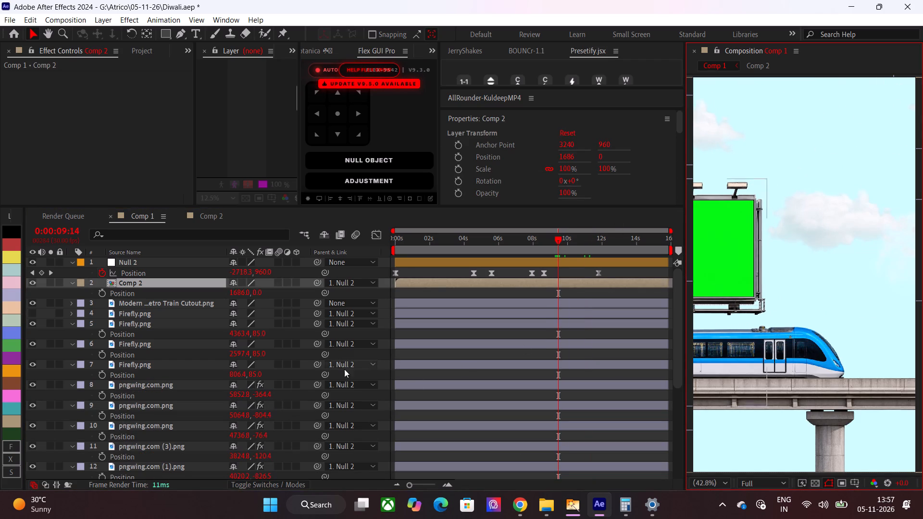
At 0:00:09:14, find the layer of the large cloud beside the billboard and move it down to about 3388, 112.
{"action": "left_click", "coordinate": [164, 384]}
{"action": "left_click", "coordinate": [155, 404]}
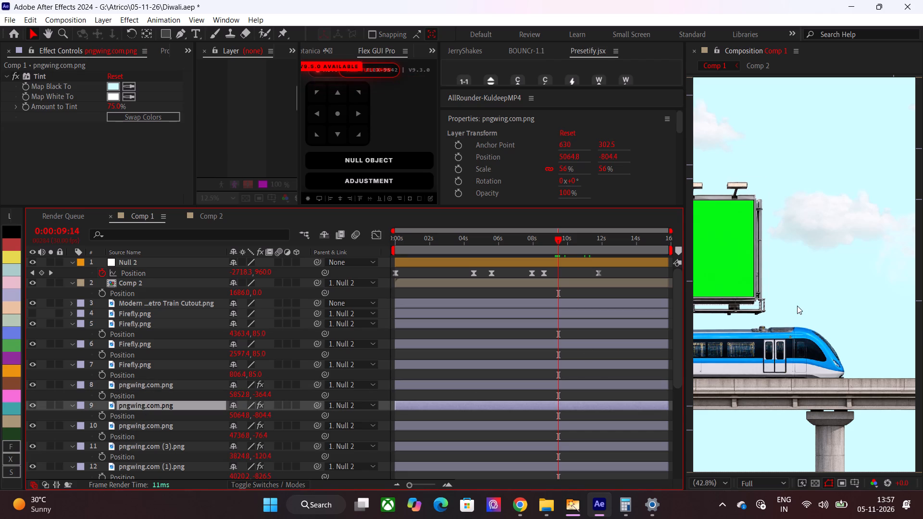
{"action": "scroll", "coordinate": [797, 306], "scroll_direction": "down", "scroll_amount": 2}
{"action": "left_click", "coordinate": [818, 256]}
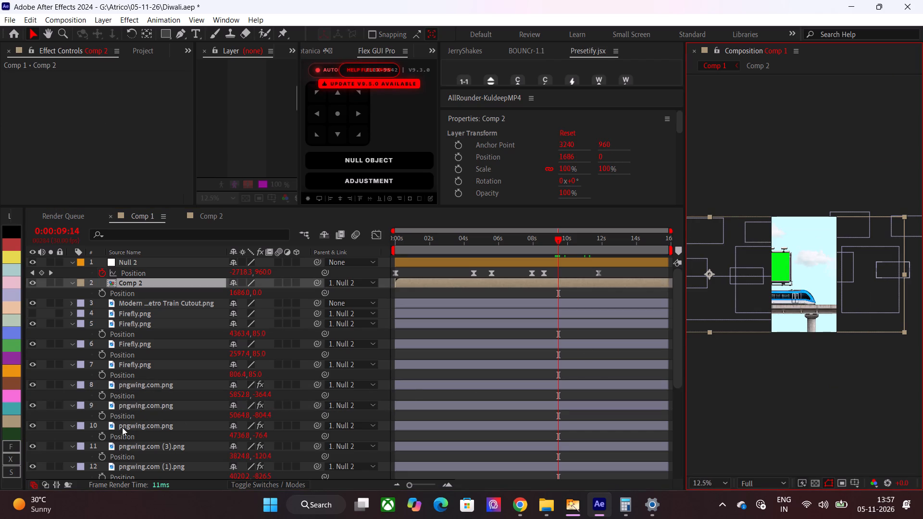
{"action": "left_click", "coordinate": [161, 388]}
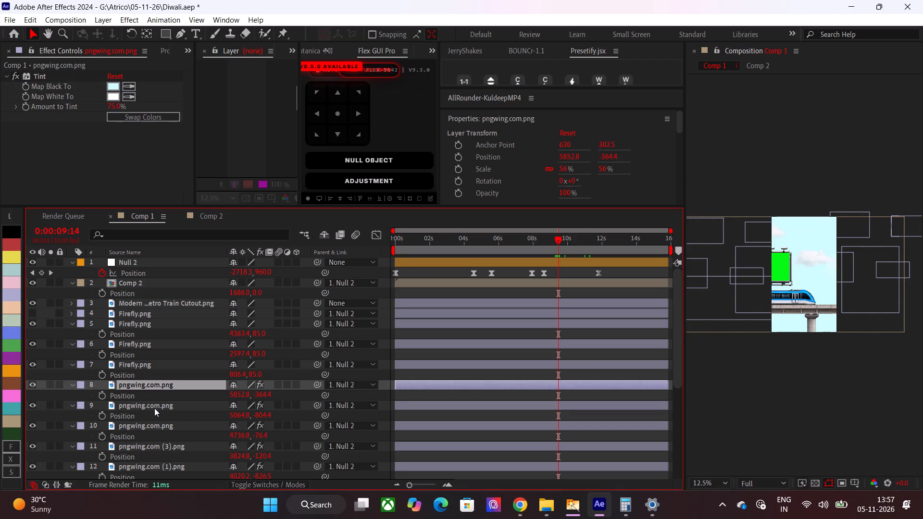
{"action": "left_click", "coordinate": [156, 408]}
{"action": "left_click", "coordinate": [153, 418]}
{"action": "left_click", "coordinate": [149, 428]}
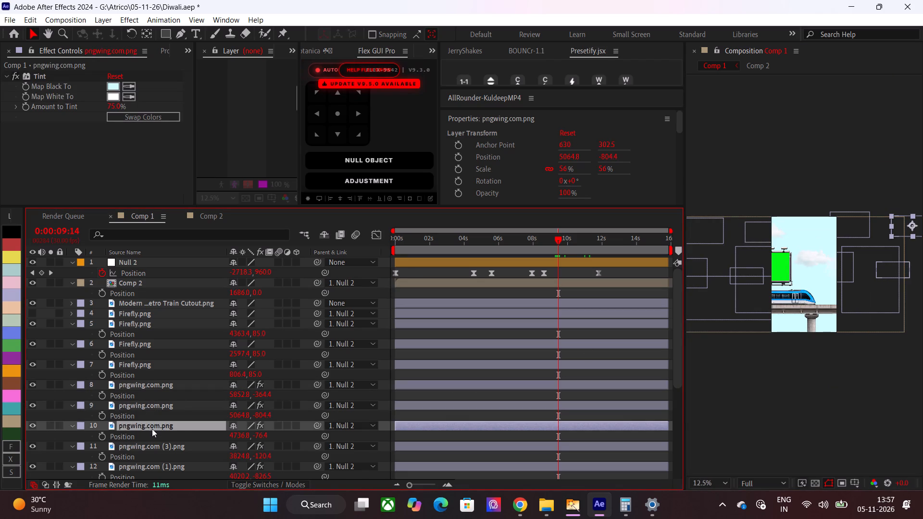
{"action": "scroll", "coordinate": [152, 429], "scroll_direction": "down", "scroll_amount": 2}
{"action": "left_click", "coordinate": [152, 426]}
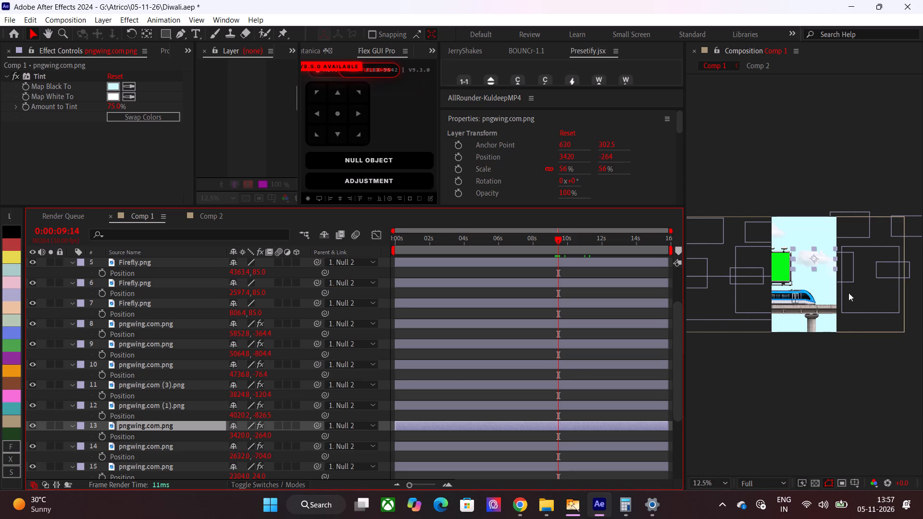
{"action": "left_click_drag", "start_coordinate": [823, 261], "coordinate": [822, 284]}
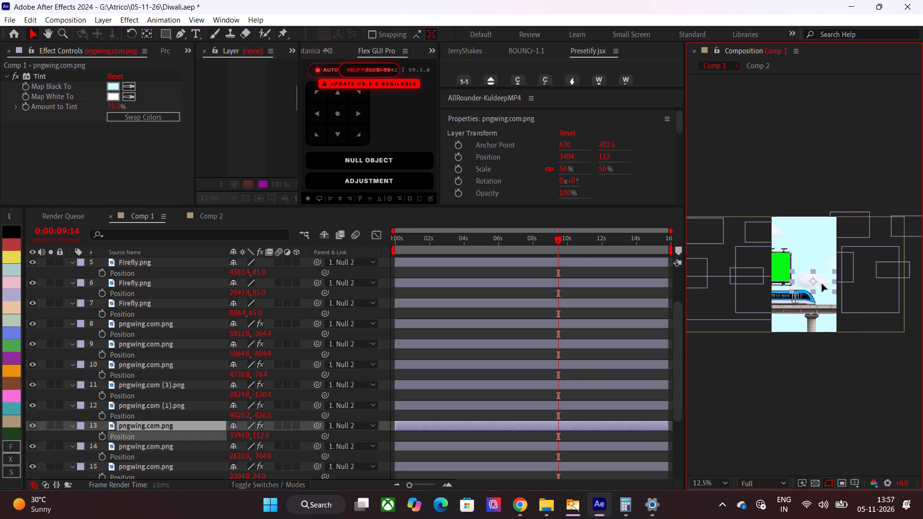
{"action": "left_click_drag", "start_coordinate": [822, 284], "coordinate": [822, 284]}
Duplicate the lowered cloud and move the copy up to about 3340, -428, above the train.
{"action": "scroll", "coordinate": [816, 277], "scroll_direction": "up", "scroll_amount": 1}
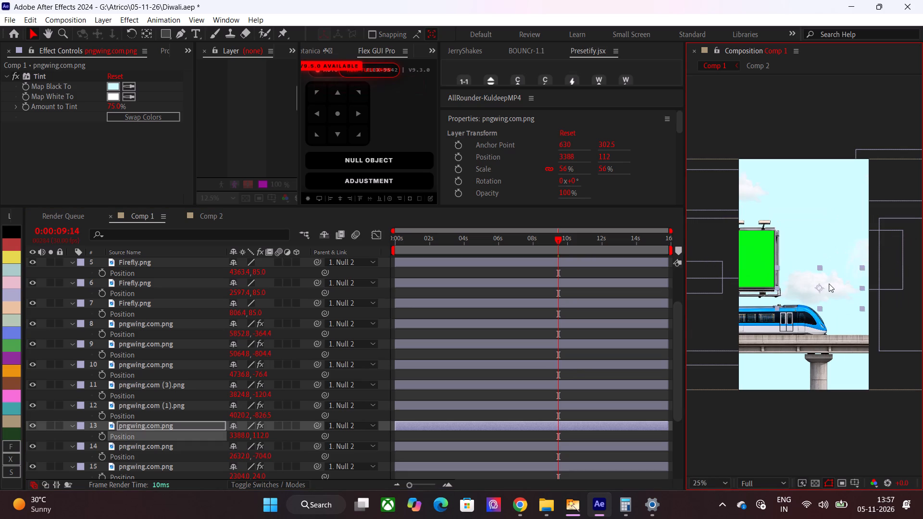
{"action": "key", "text": "ctrl+d"}
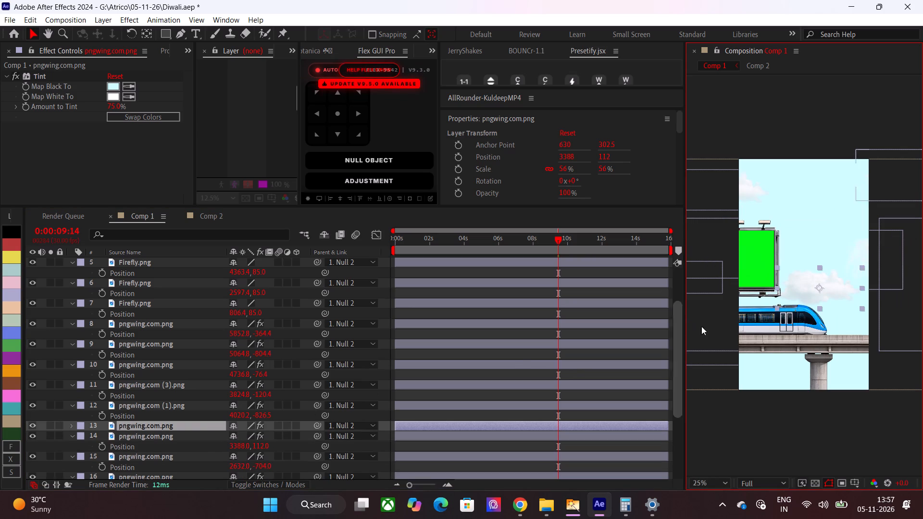
{"action": "left_click_drag", "start_coordinate": [820, 290], "coordinate": [817, 206]}
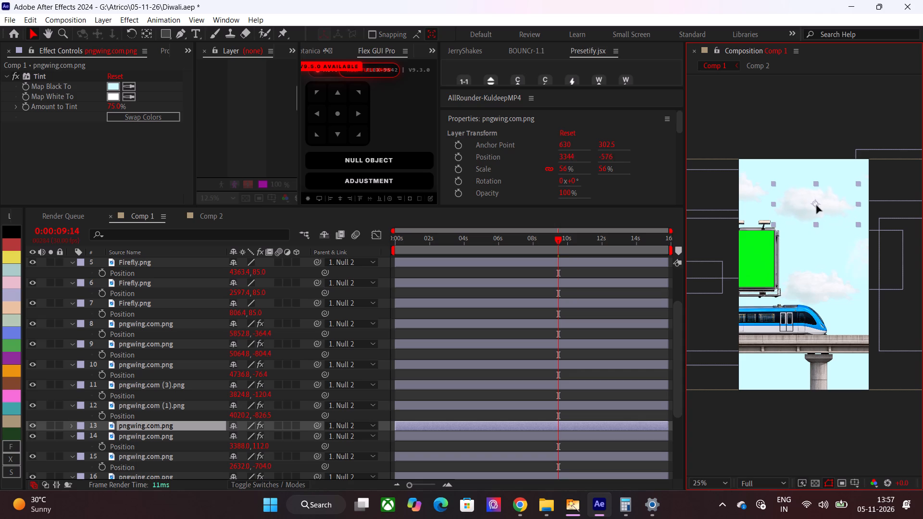
{"action": "left_click_drag", "start_coordinate": [817, 206], "coordinate": [795, 223]}
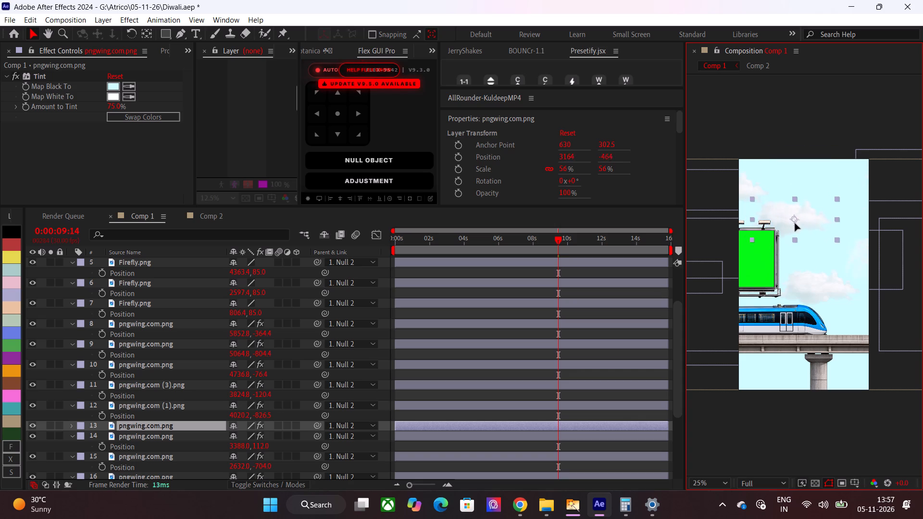
{"action": "left_click_drag", "start_coordinate": [795, 223], "coordinate": [814, 225]}
Set the duplicated cloud's opacity to 51%.
{"action": "key", "text": "t"}
{"action": "left_click_drag", "start_coordinate": [231, 435], "coordinate": [204, 435]}
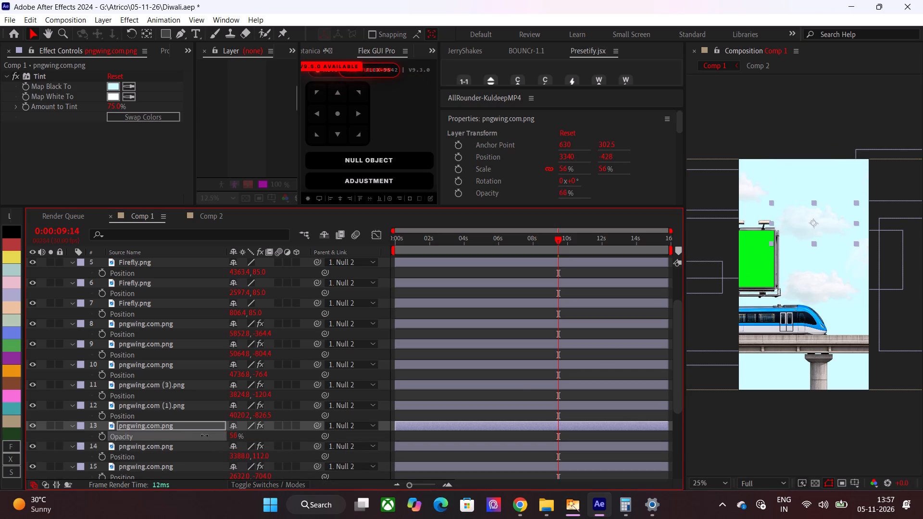
{"action": "left_click_drag", "start_coordinate": [204, 435], "coordinate": [201, 435]}
Preview Comp 1 from the start with the frame fitted to the view, and scrub to the first billboard at 0:00:05:19.
{"action": "left_click_drag", "start_coordinate": [569, 244], "coordinate": [622, 253]}
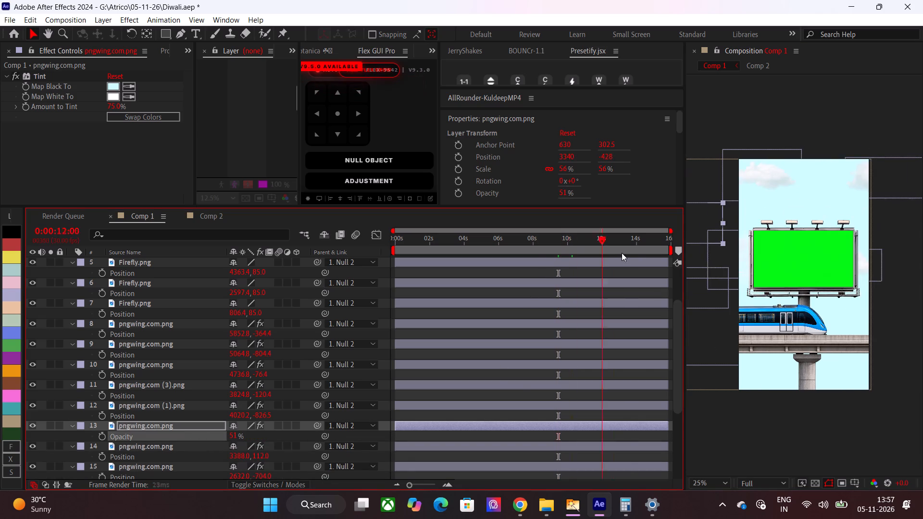
{"action": "left_click_drag", "start_coordinate": [622, 253], "coordinate": [303, 266]}
{"action": "key", "text": "space"}
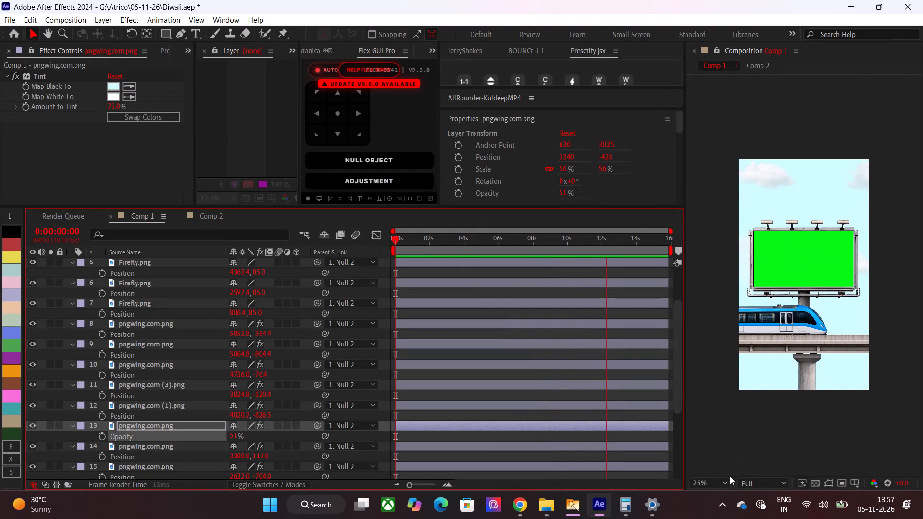
{"action": "left_click", "coordinate": [718, 482]}
{"action": "left_click", "coordinate": [720, 281]}
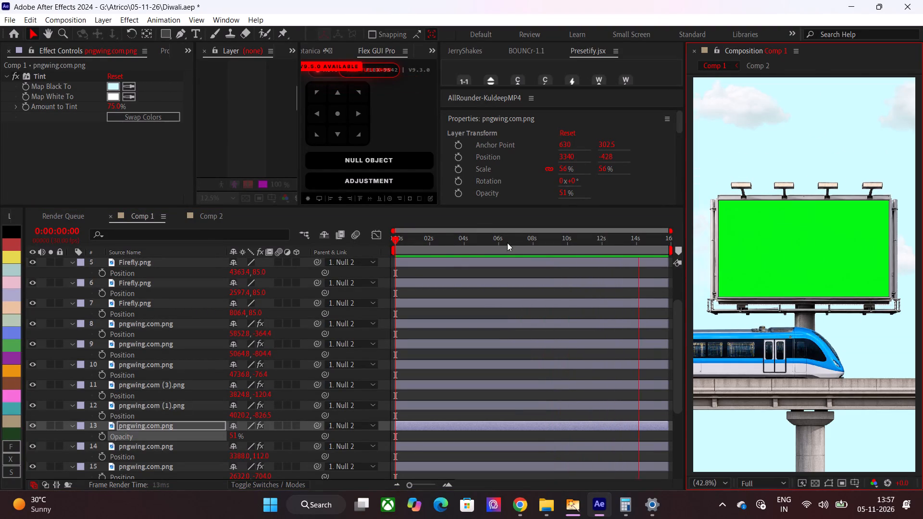
{"action": "left_click_drag", "start_coordinate": [500, 241], "coordinate": [420, 262]}
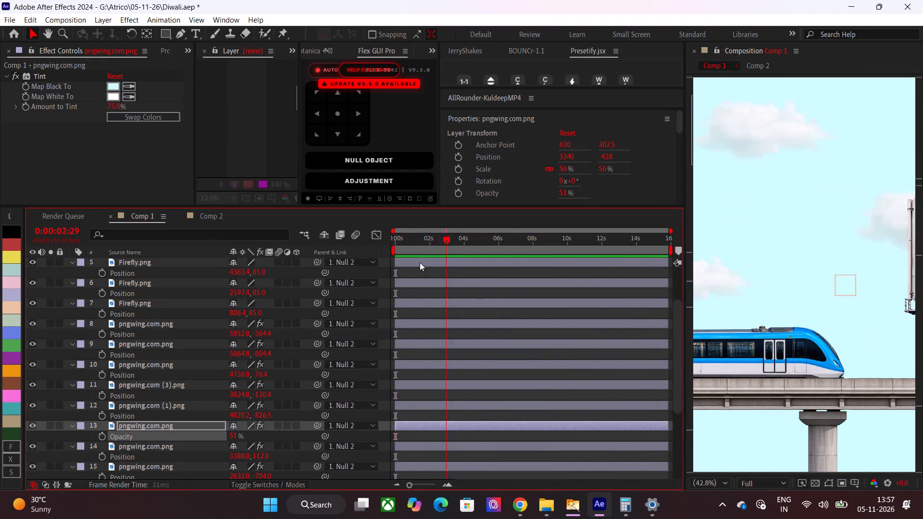
{"action": "left_click_drag", "start_coordinate": [420, 262], "coordinate": [492, 274]}
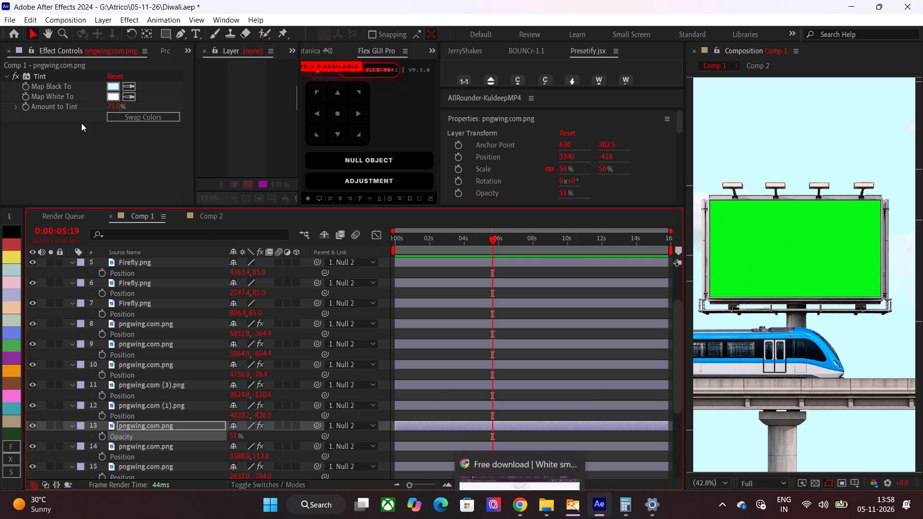
Draw a white rectangle as a new shape layer covering the billboard's green screen at 0:00:05:19.
{"action": "left_click", "coordinate": [169, 32]}
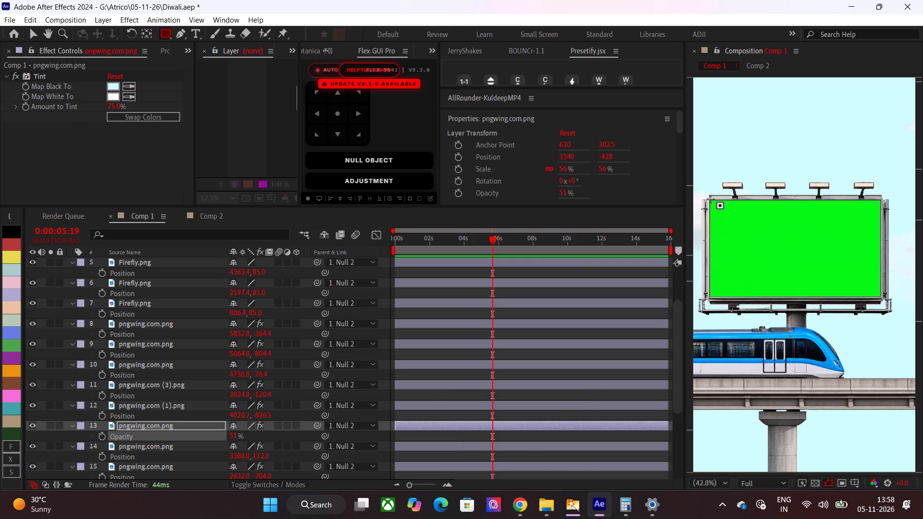
{"action": "left_click_drag", "start_coordinate": [711, 199], "coordinate": [803, 271]}
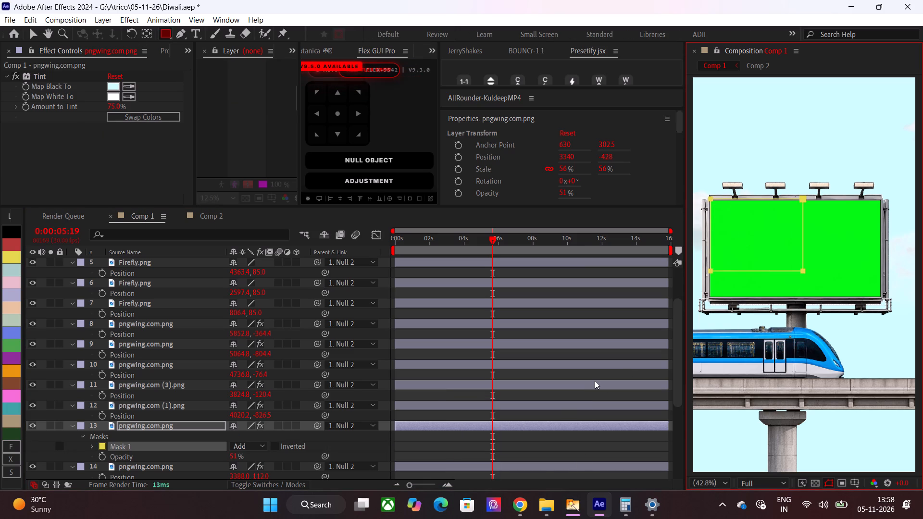
{"action": "key", "text": "ctrl+z"}
{"action": "left_click", "coordinate": [505, 439]}
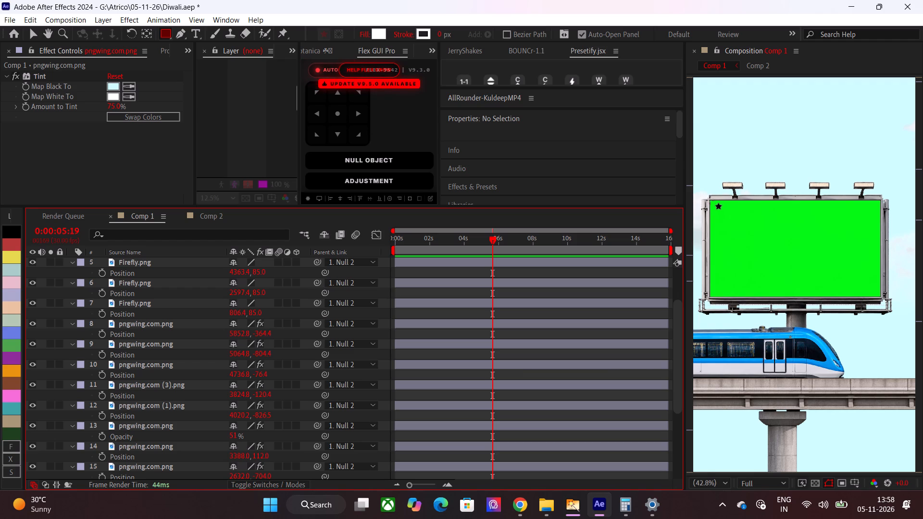
{"action": "left_click_drag", "start_coordinate": [710, 200], "coordinate": [879, 298]}
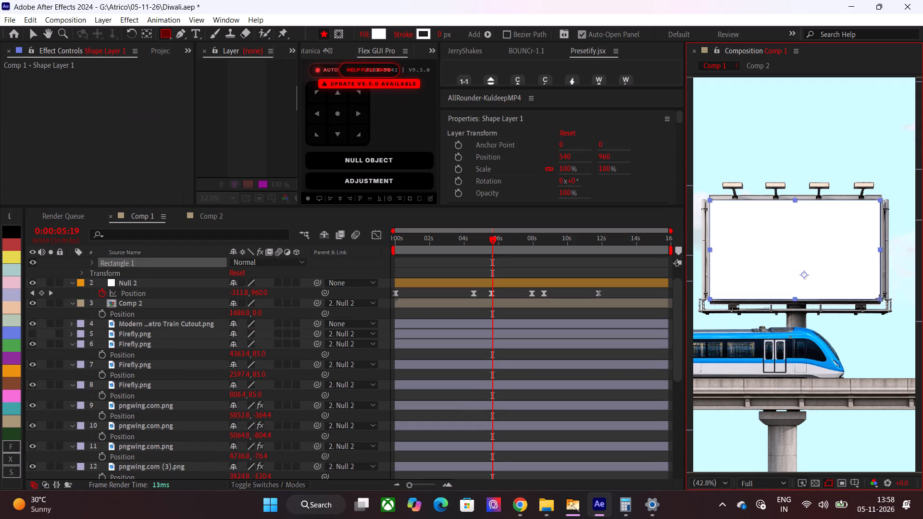
{"action": "left_click_drag", "start_coordinate": [879, 298], "coordinate": [881, 301]}
Pre-compose the white rectangle layer under the default name, moving all attributes into the new composition.
{"action": "scroll", "coordinate": [414, 328], "scroll_direction": "up", "scroll_amount": 7}
{"action": "left_click", "coordinate": [435, 293]}
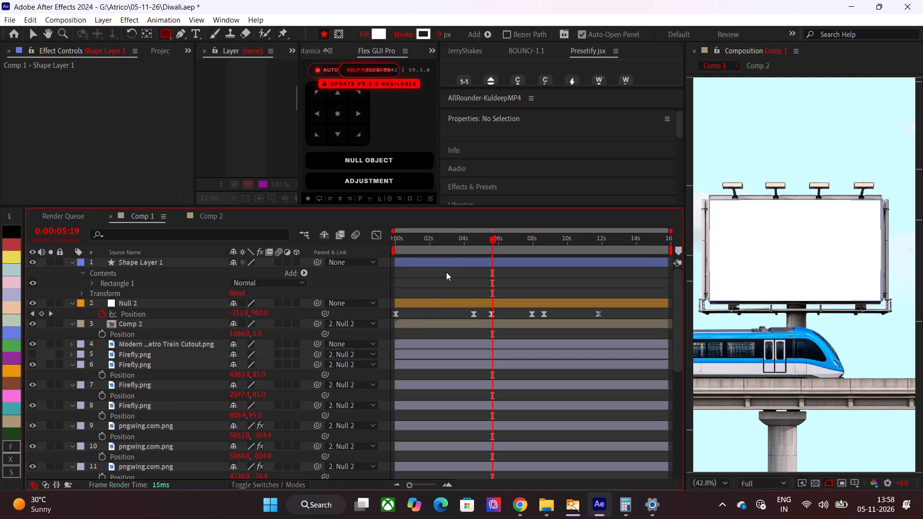
{"action": "left_click", "coordinate": [451, 265]}
{"action": "key", "text": "ctrl+shift+c"}
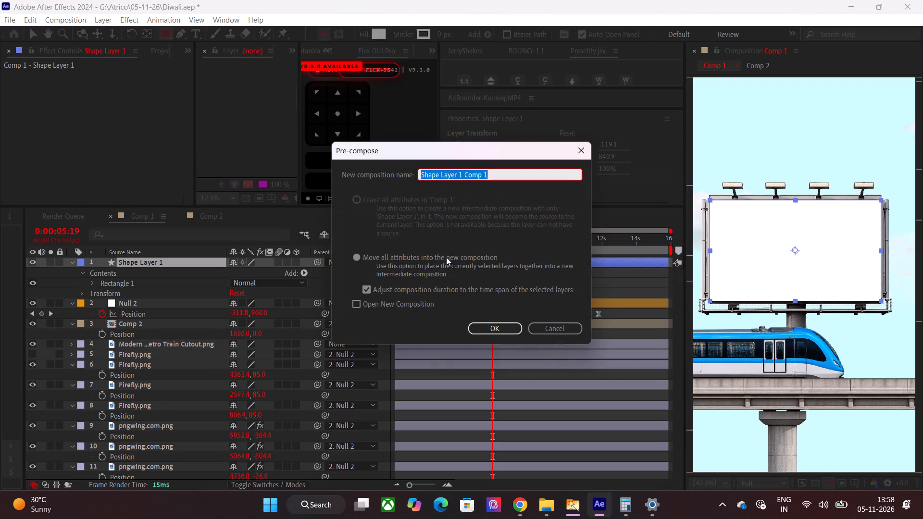
{"action": "left_click", "coordinate": [502, 328]}
Open the rectangle's precomp and draw a region of interest around the white rectangle.
{"action": "double_click", "coordinate": [474, 267]}
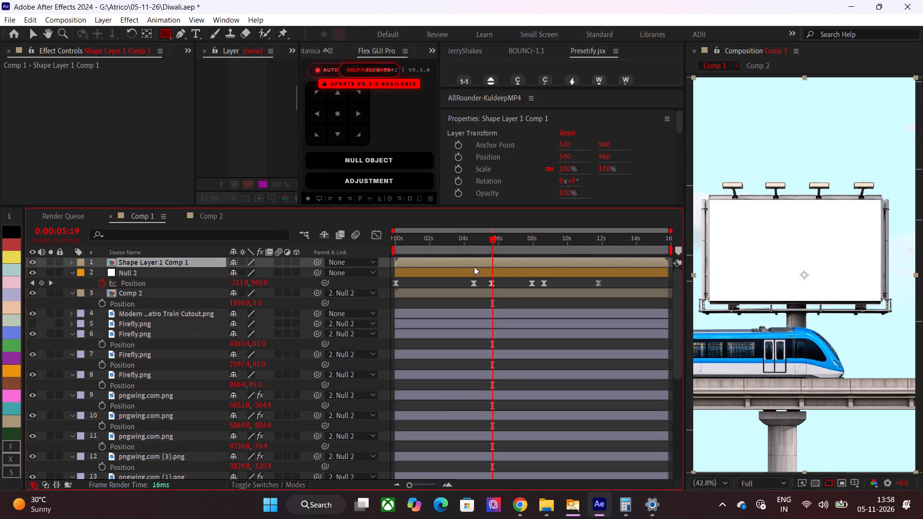
{"action": "right_click", "coordinate": [750, 50]}
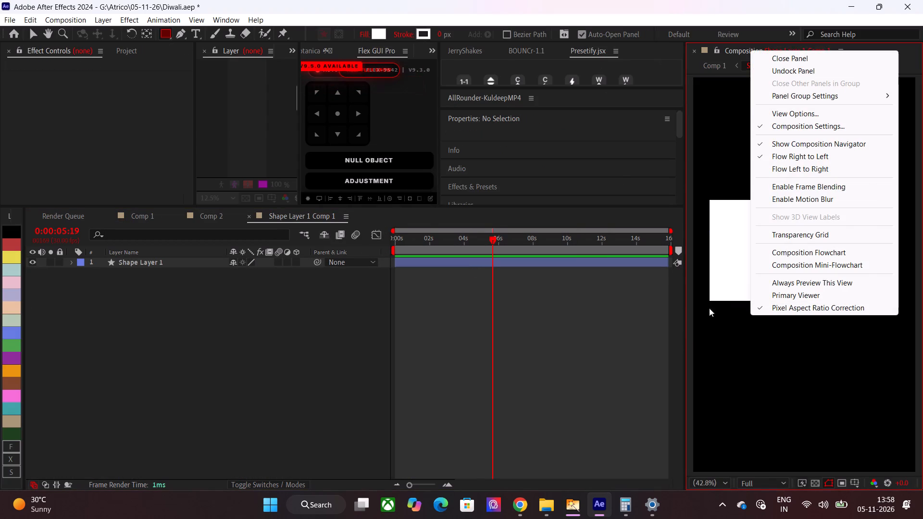
{"action": "left_click", "coordinate": [535, 375]}
{"action": "left_click_drag", "start_coordinate": [853, 482], "coordinate": [848, 482]}
{"action": "left_click", "coordinate": [839, 482]}
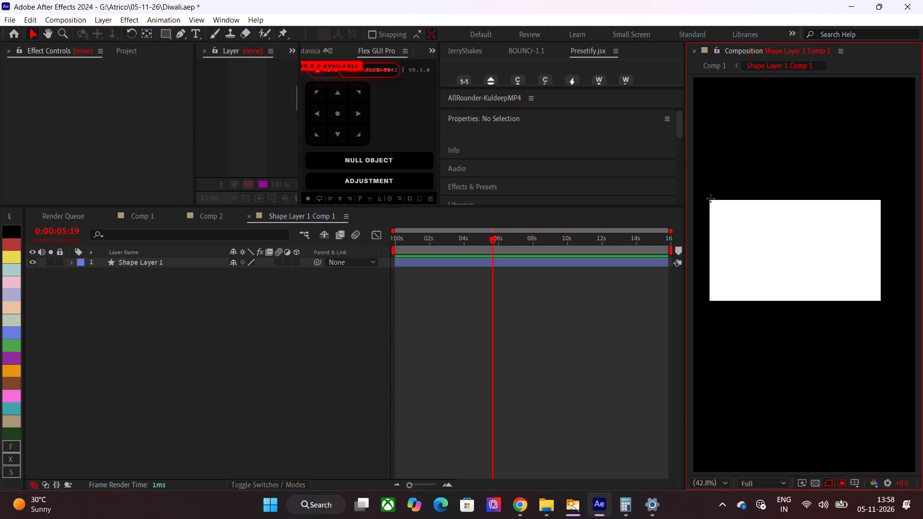
{"action": "left_click_drag", "start_coordinate": [710, 200], "coordinate": [834, 275]}
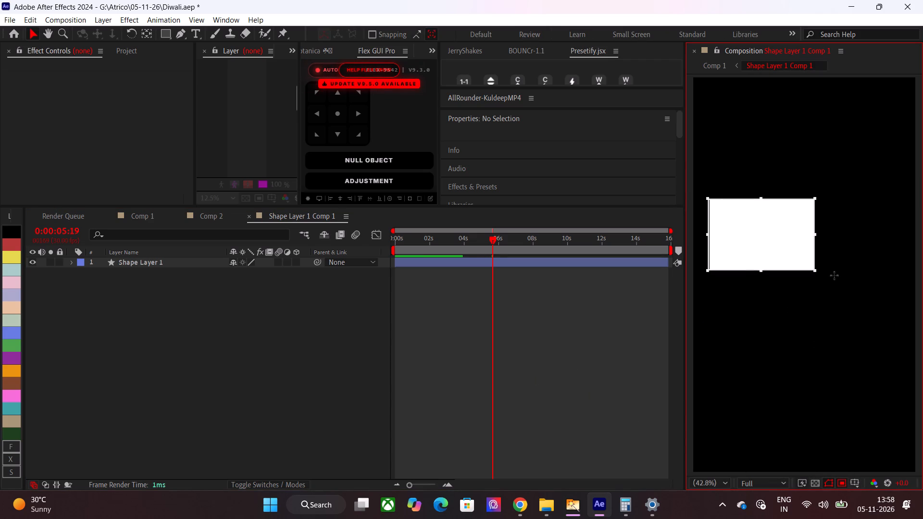
{"action": "left_click_drag", "start_coordinate": [834, 275], "coordinate": [881, 301]}
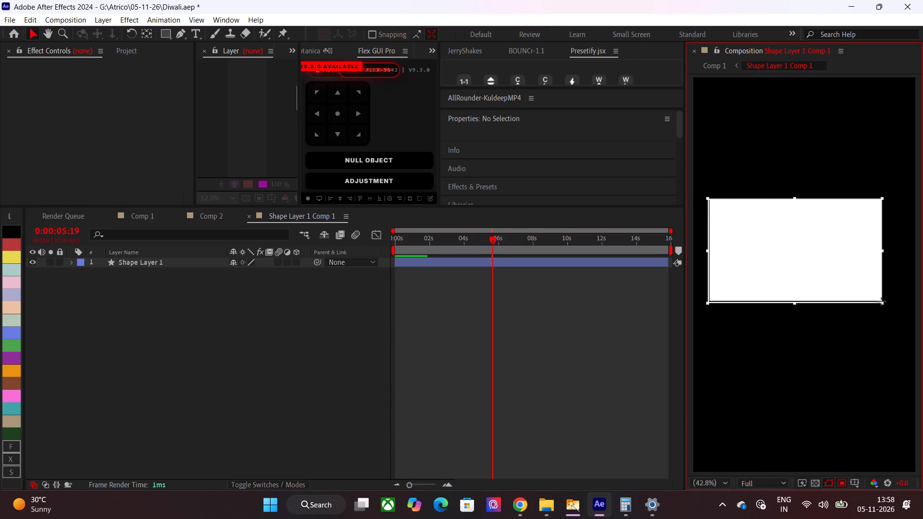
{"action": "left_click_drag", "start_coordinate": [881, 301], "coordinate": [881, 301]}
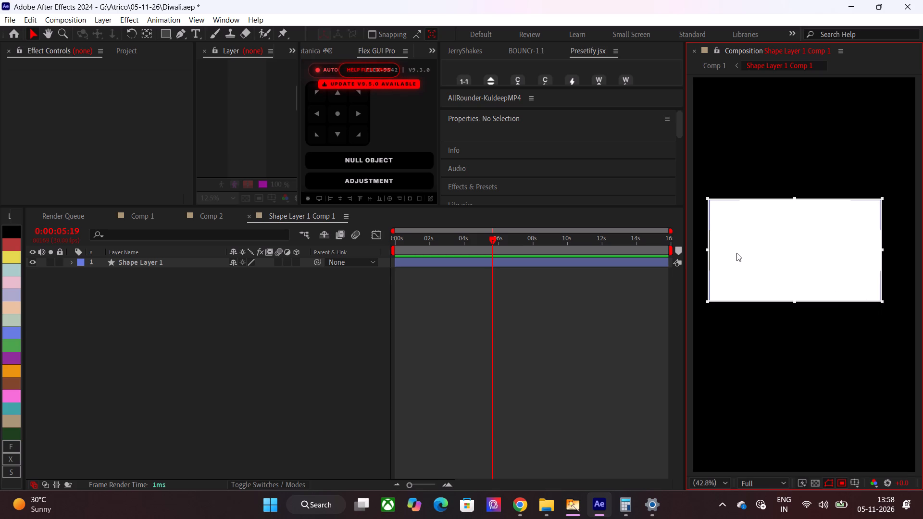
Adjust the side edges of the region of interest to fit tightly against the white rectangle.
{"action": "scroll", "coordinate": [736, 253], "scroll_direction": "up", "scroll_amount": 1}
{"action": "double_click", "coordinate": [692, 247]}
{"action": "double_click", "coordinate": [692, 248]}
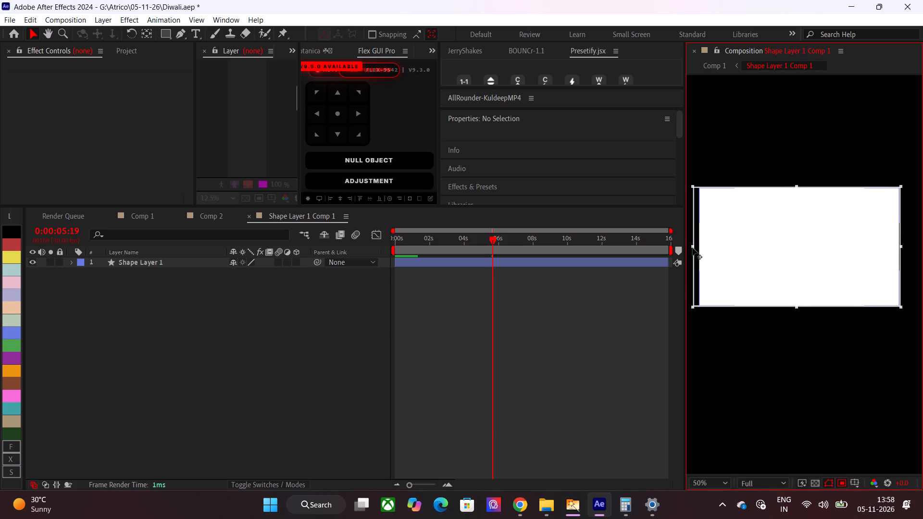
{"action": "left_click_drag", "start_coordinate": [693, 248], "coordinate": [707, 249]}
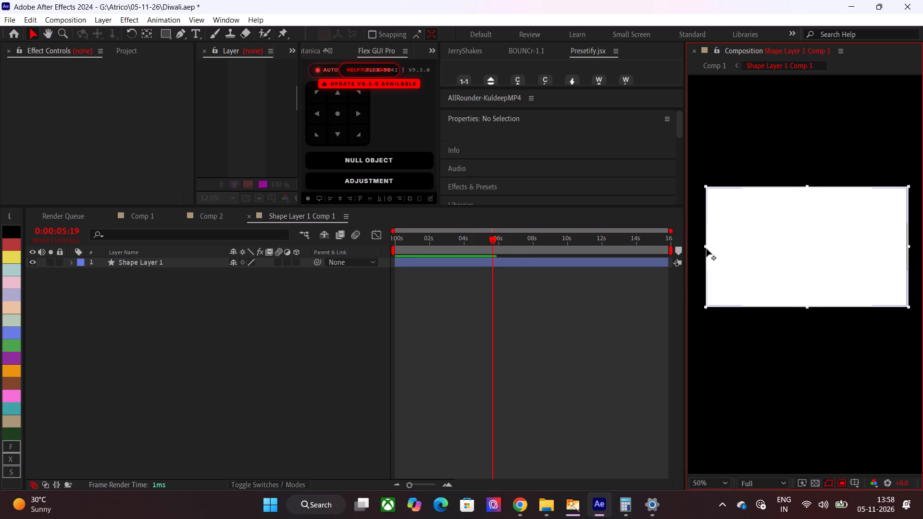
{"action": "left_click_drag", "start_coordinate": [707, 249], "coordinate": [705, 249]}
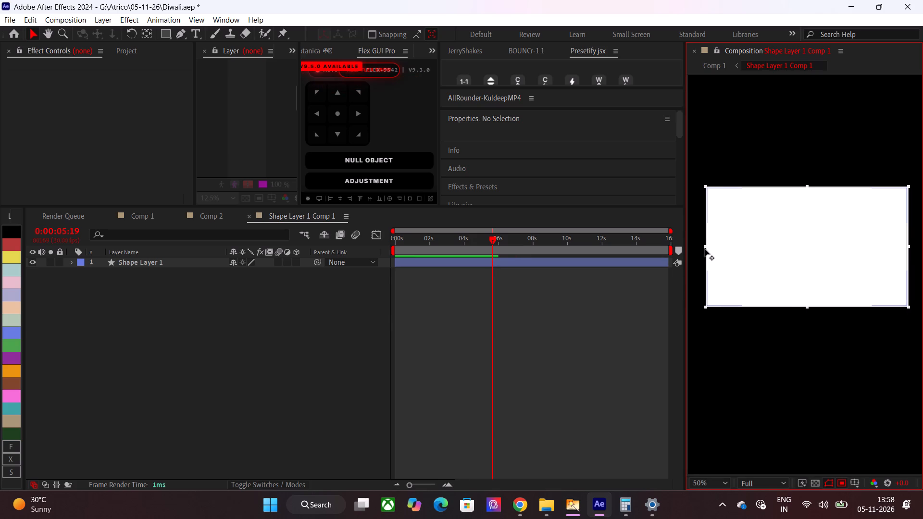
{"action": "left_click_drag", "start_coordinate": [705, 249], "coordinate": [703, 249]}
{"action": "left_click", "coordinate": [519, 332]}
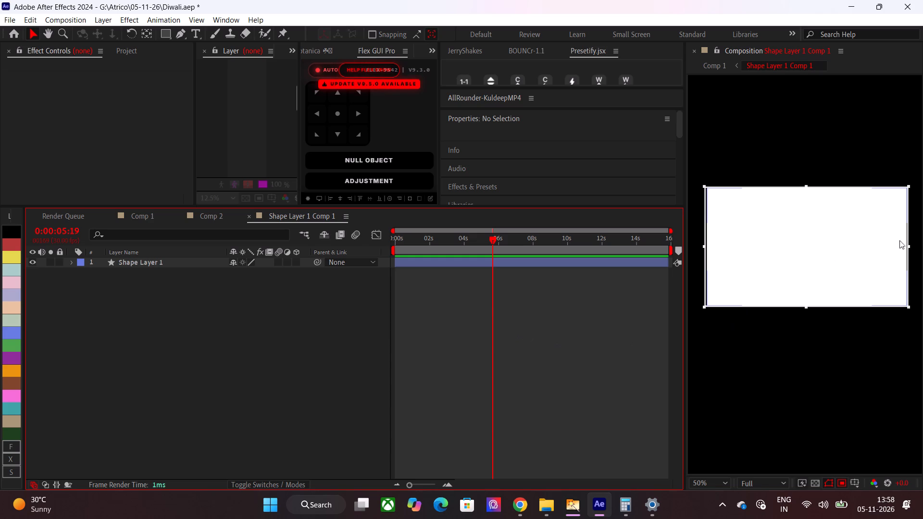
{"action": "left_click", "coordinate": [910, 247]}
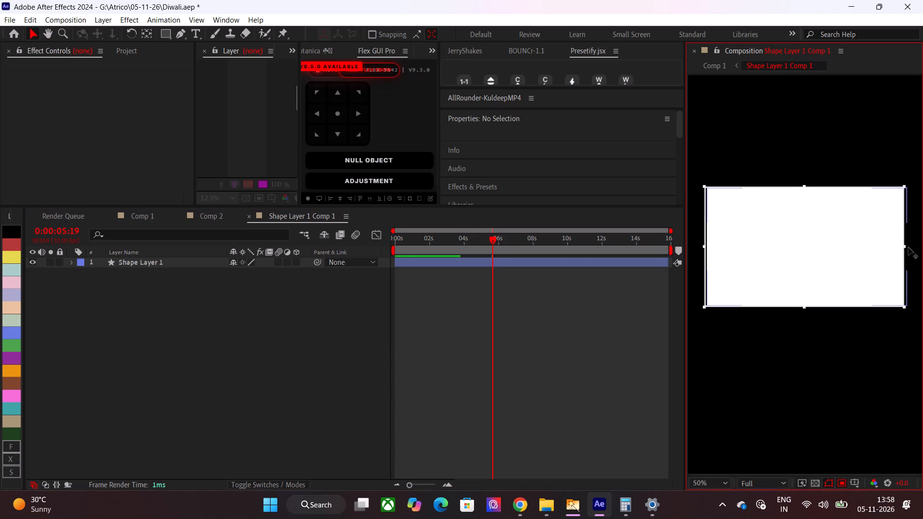
{"action": "left_click", "coordinate": [704, 246]}
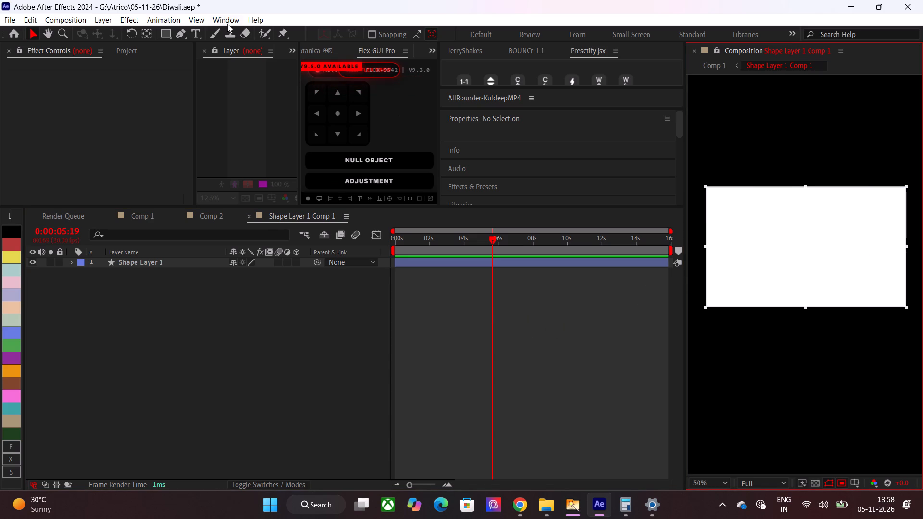
Crop the precomp to the region of interest.
{"action": "left_click_drag", "start_coordinate": [78, 17], "coordinate": [74, 17]}
{"action": "left_click", "coordinate": [108, 87]}
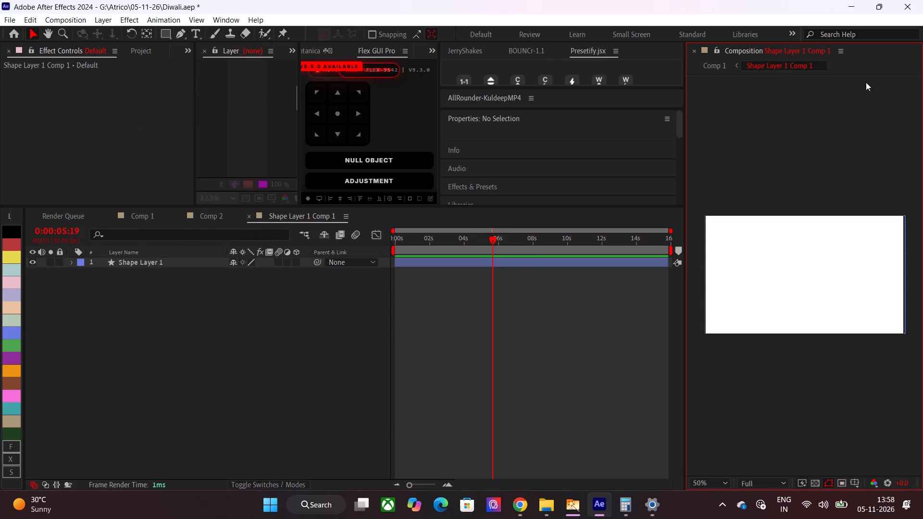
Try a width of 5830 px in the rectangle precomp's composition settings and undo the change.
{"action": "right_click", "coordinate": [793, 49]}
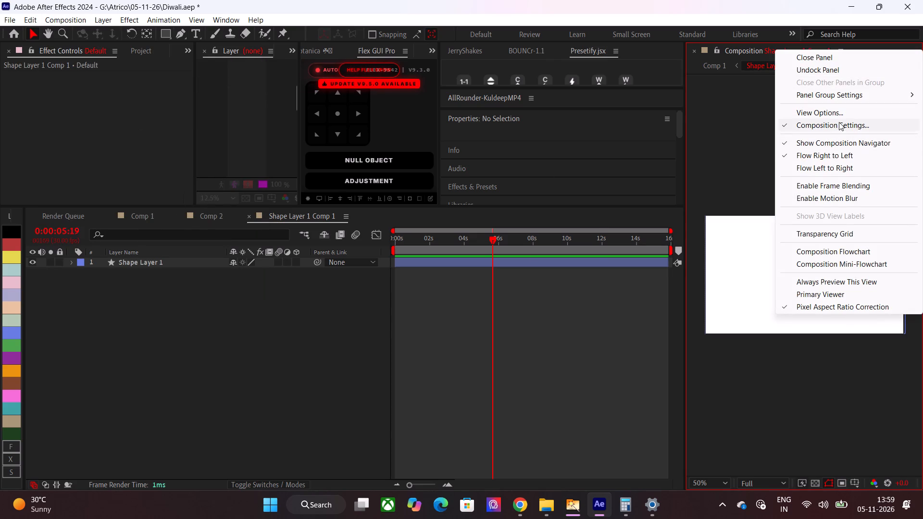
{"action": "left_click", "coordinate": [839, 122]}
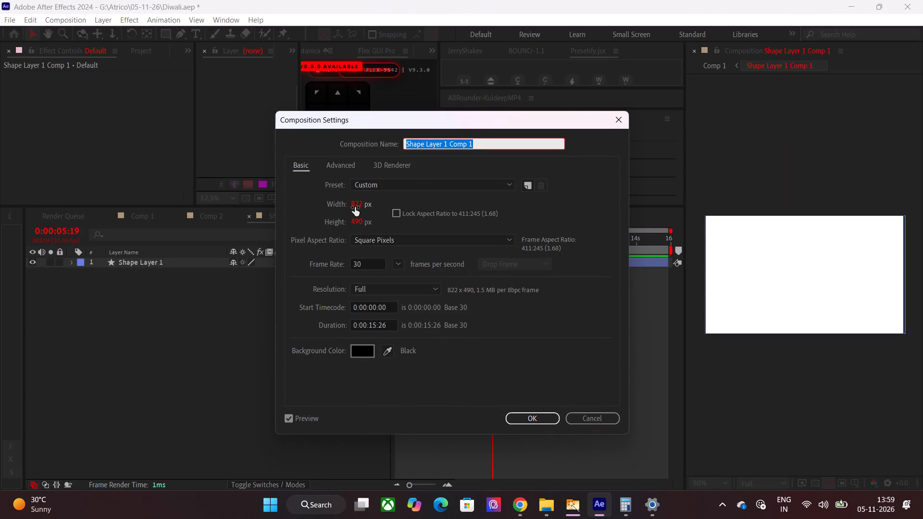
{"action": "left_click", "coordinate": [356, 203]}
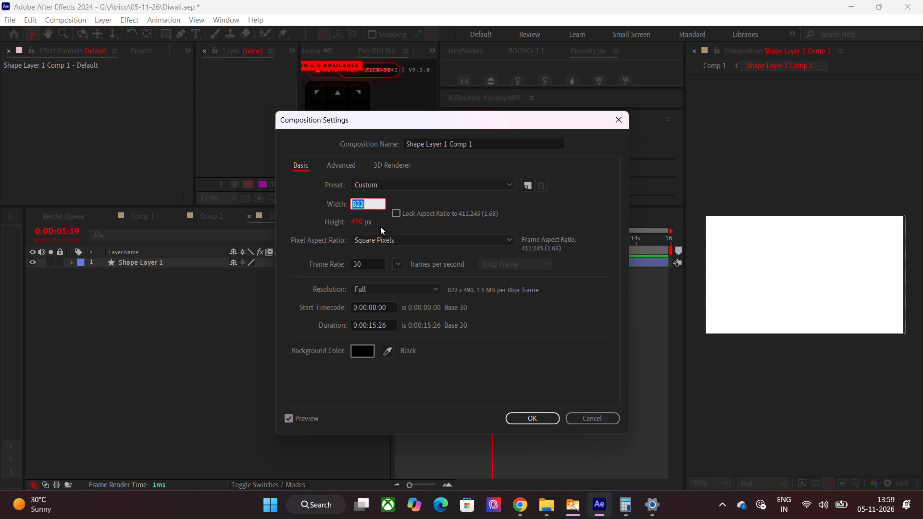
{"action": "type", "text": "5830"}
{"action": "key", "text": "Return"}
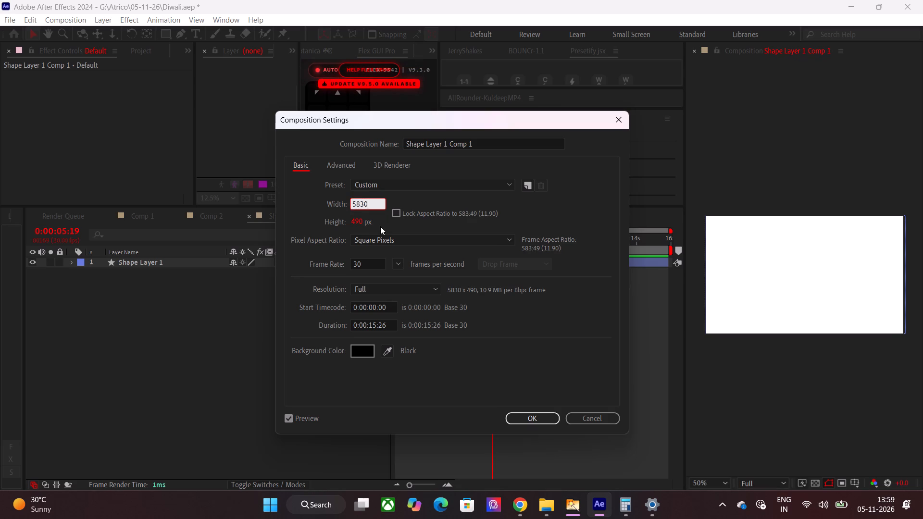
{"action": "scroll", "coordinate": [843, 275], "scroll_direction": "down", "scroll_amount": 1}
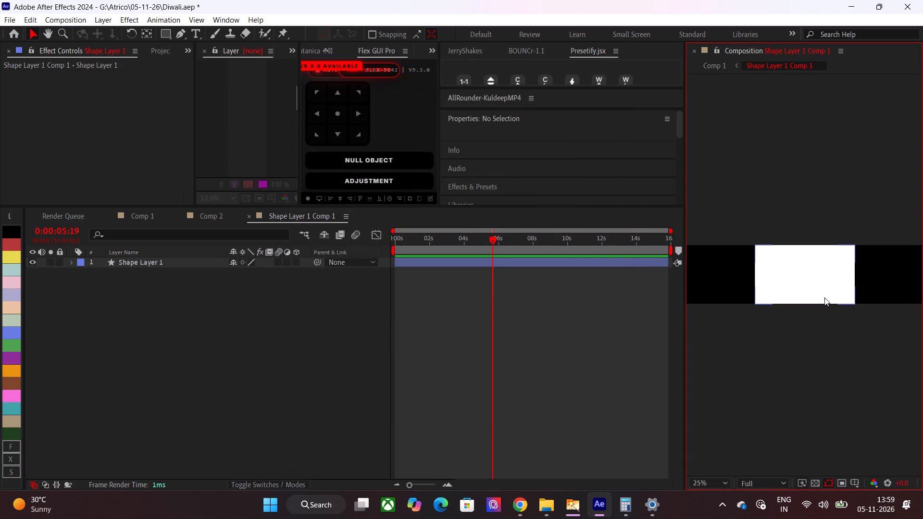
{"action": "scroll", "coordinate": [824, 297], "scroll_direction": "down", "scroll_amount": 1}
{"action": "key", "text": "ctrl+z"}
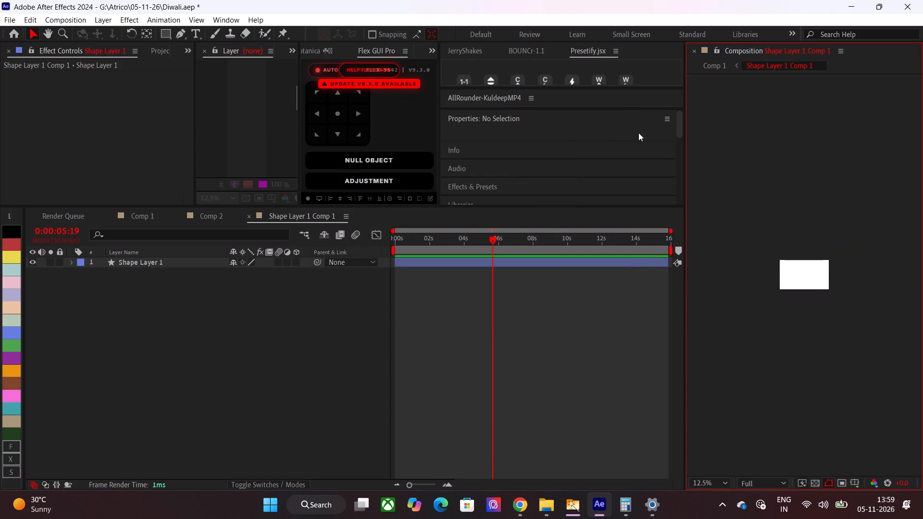
Set the rectangle precomp's width to 830 px in its composition settings and check the settings again.
{"action": "right_click", "coordinate": [754, 53]}
{"action": "left_click", "coordinate": [789, 129]}
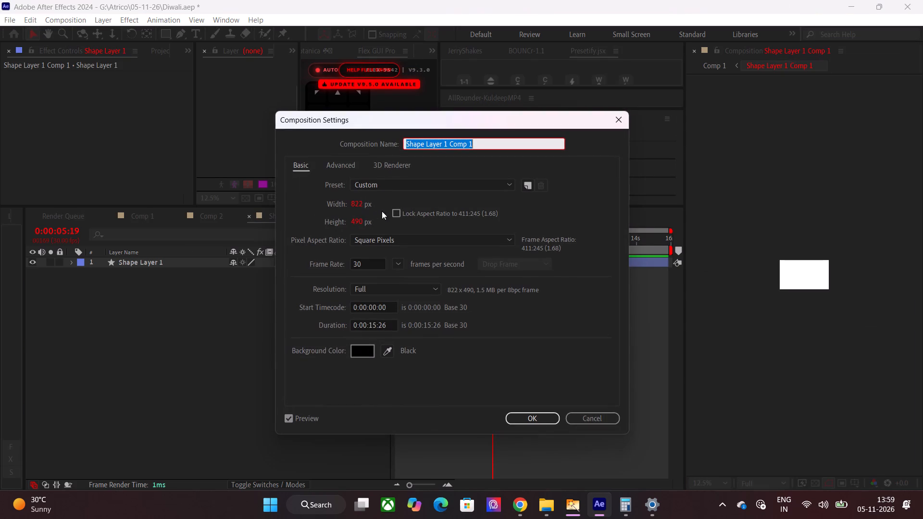
{"action": "left_click", "coordinate": [359, 206]}
{"action": "key", "text": "8"}
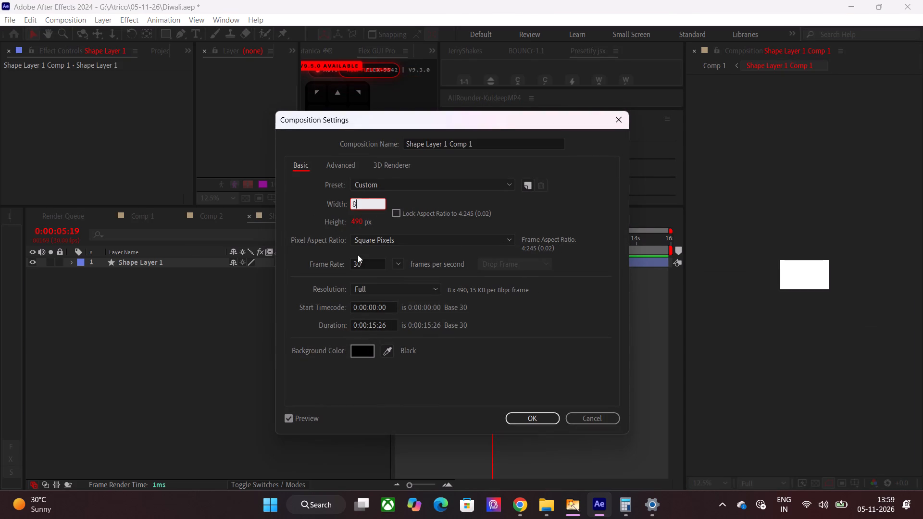
{"action": "type", "text": "30"}
{"action": "key", "text": "Return"}
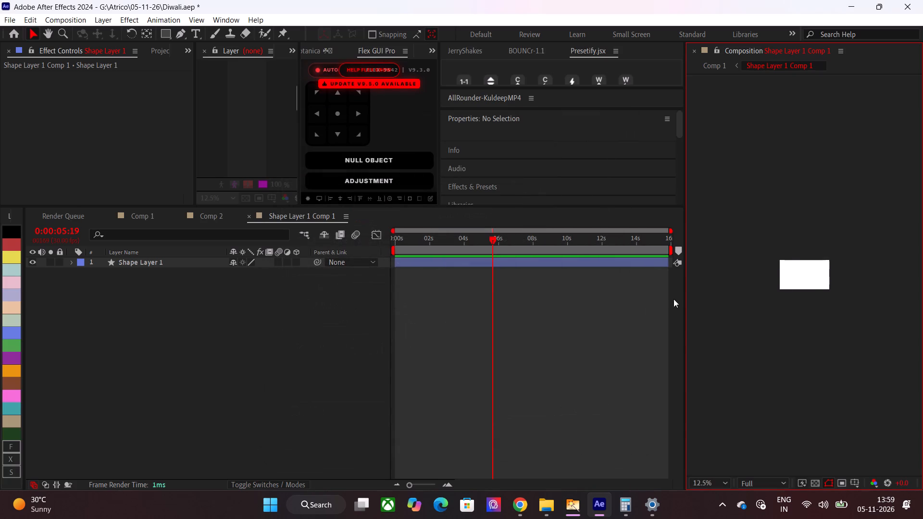
{"action": "scroll", "coordinate": [827, 296], "scroll_direction": "up", "scroll_amount": 2}
{"action": "left_click", "coordinate": [831, 296]}
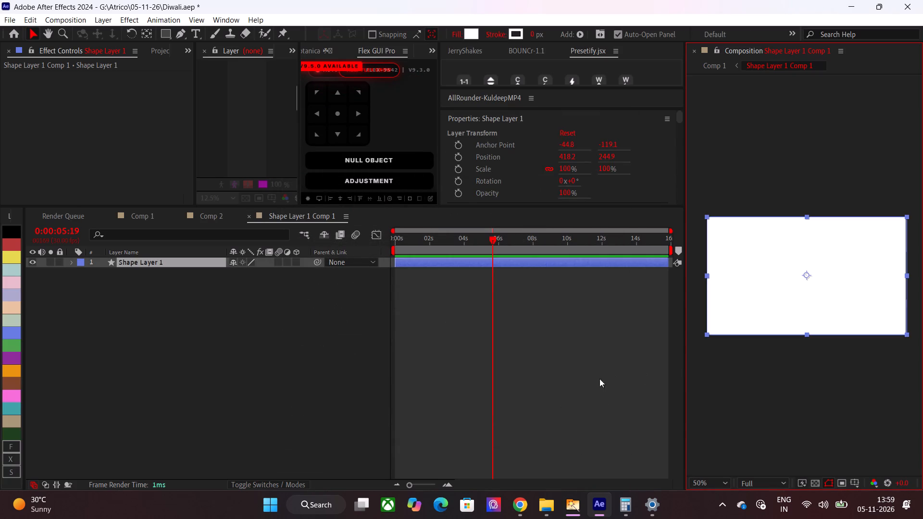
{"action": "left_click", "coordinate": [568, 383]}
{"action": "right_click", "coordinate": [761, 49]}
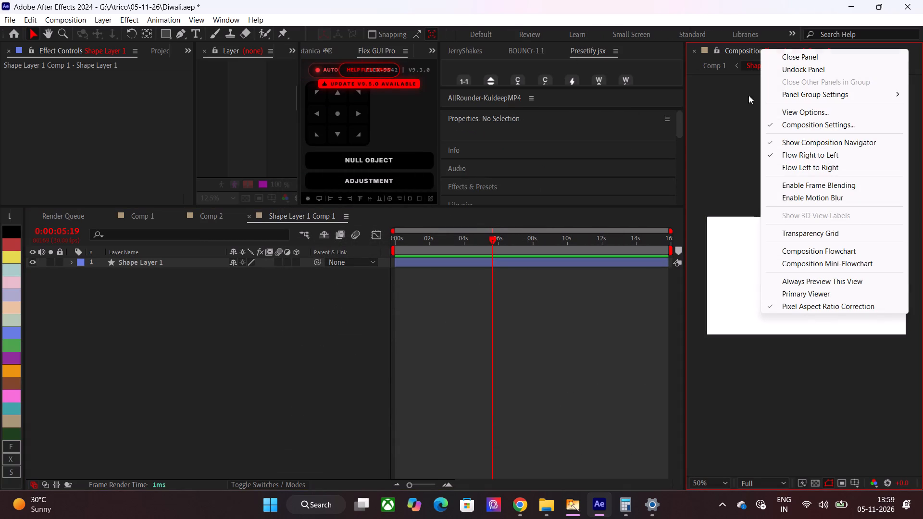
{"action": "left_click", "coordinate": [807, 131]}
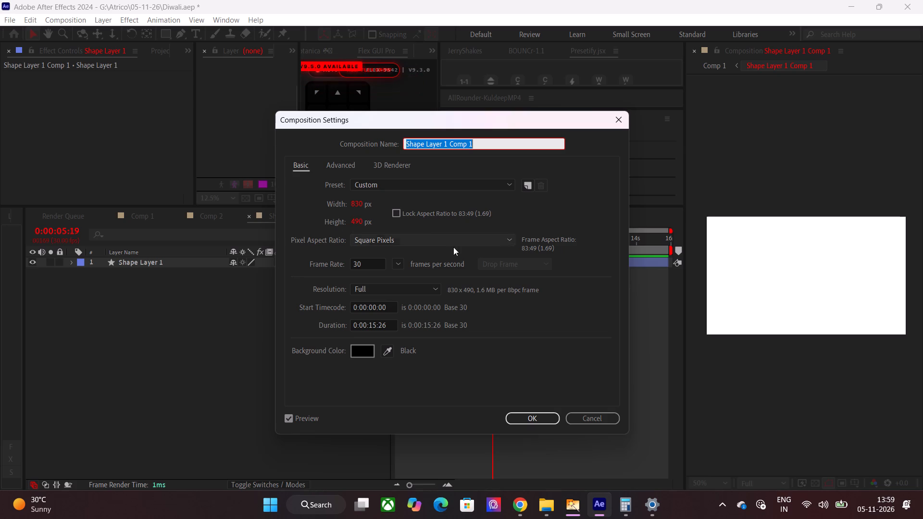
{"action": "left_click", "coordinate": [525, 424]}
{"action": "left_click", "coordinate": [520, 420]}
Return to Comp 1, move to the start of the timeline and hide the Shape Layer 1 Comp 1 layer.
{"action": "left_click", "coordinate": [139, 222]}
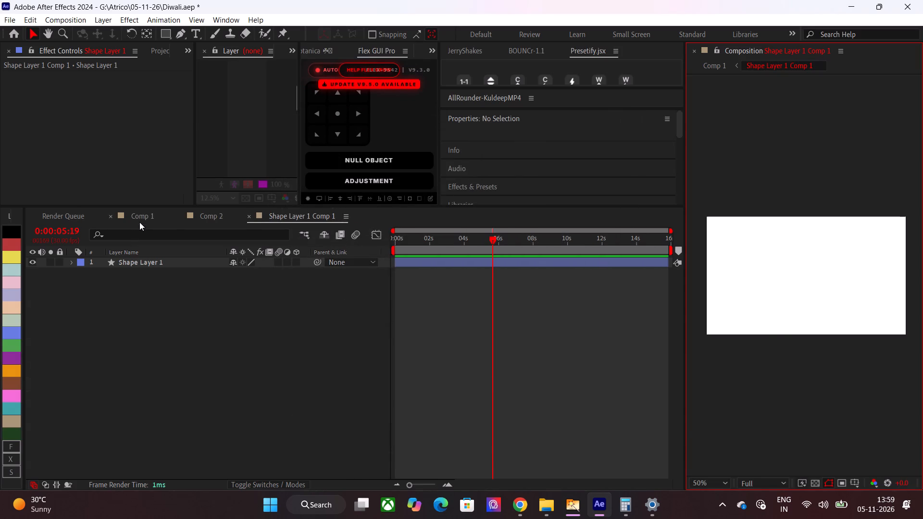
{"action": "left_click_drag", "start_coordinate": [477, 243], "coordinate": [286, 248]}
{"action": "left_click", "coordinate": [31, 260]}
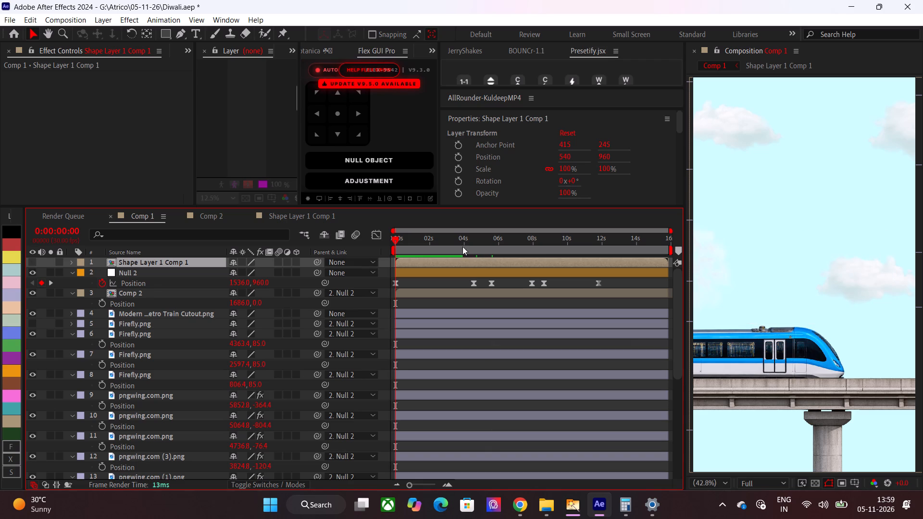
Pre-compose the three visible Firefly.png billboard layers (6 to 8) into separate compositions with Precomp Sep.
{"action": "left_click_drag", "start_coordinate": [456, 253], "coordinate": [484, 255]}
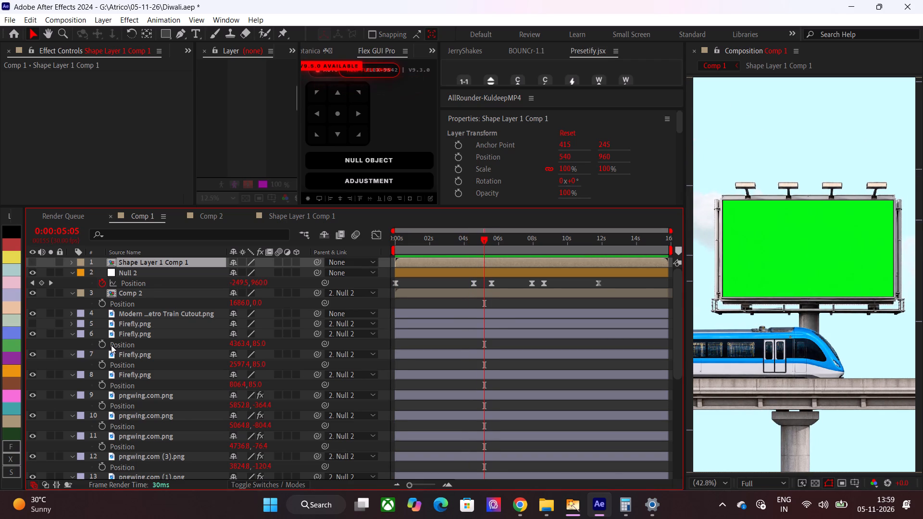
{"action": "scroll", "coordinate": [111, 345], "scroll_direction": "down", "scroll_amount": 8}
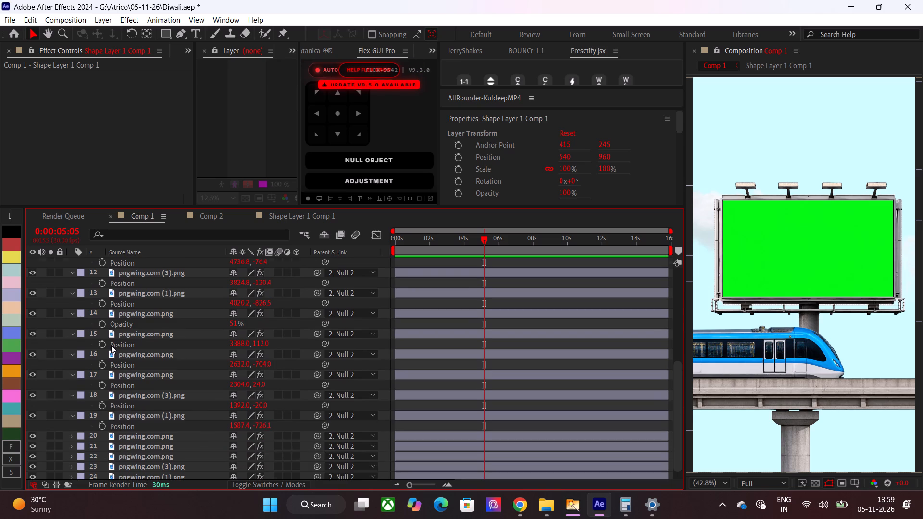
{"action": "scroll", "coordinate": [111, 345], "scroll_direction": "down", "scroll_amount": 1}
{"action": "scroll", "coordinate": [172, 386], "scroll_direction": "up", "scroll_amount": 4}
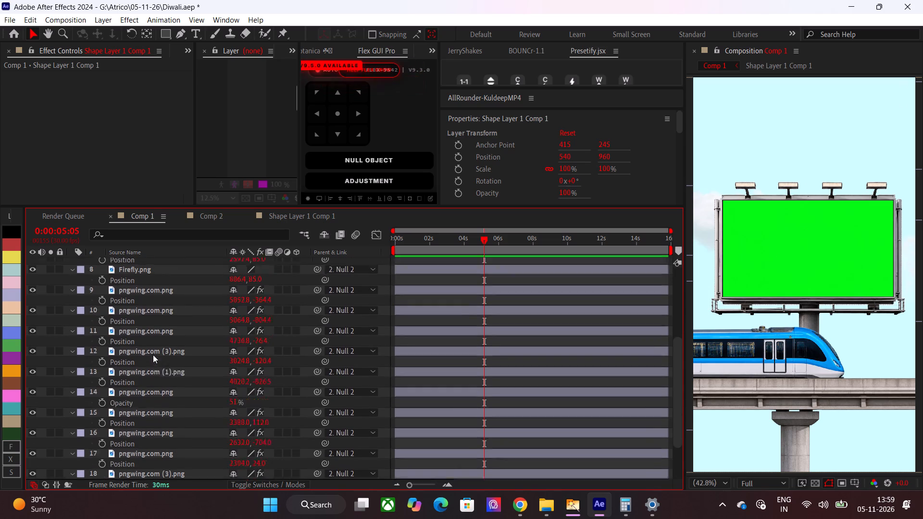
{"action": "left_click", "coordinate": [170, 296]}
{"action": "scroll", "coordinate": [171, 296], "scroll_direction": "up", "scroll_amount": 2}
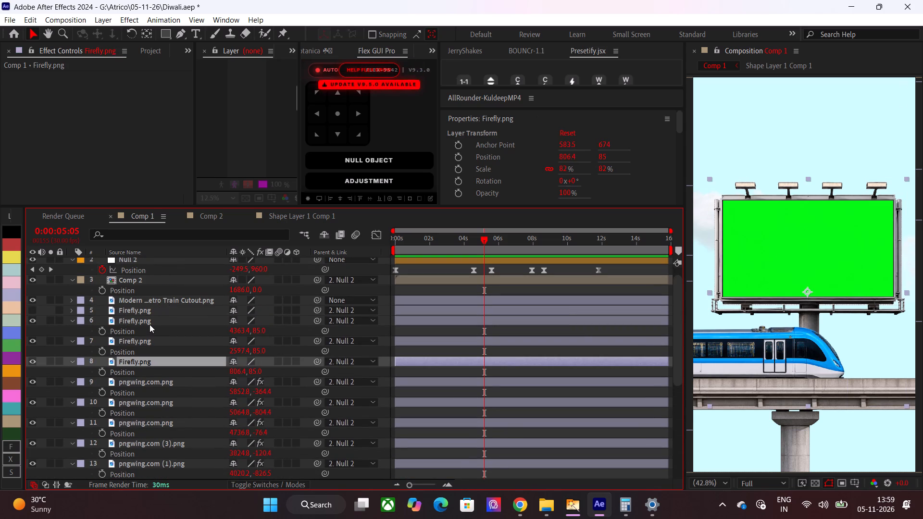
{"action": "left_click", "coordinate": [150, 324], "text": "shift"}
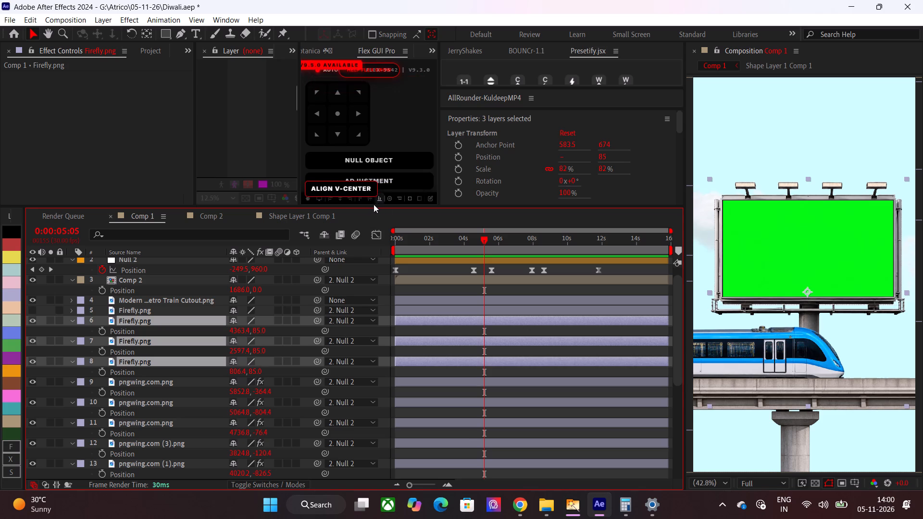
{"action": "left_click_drag", "start_coordinate": [386, 206], "coordinate": [361, 314]}
{"action": "left_click", "coordinate": [339, 264]}
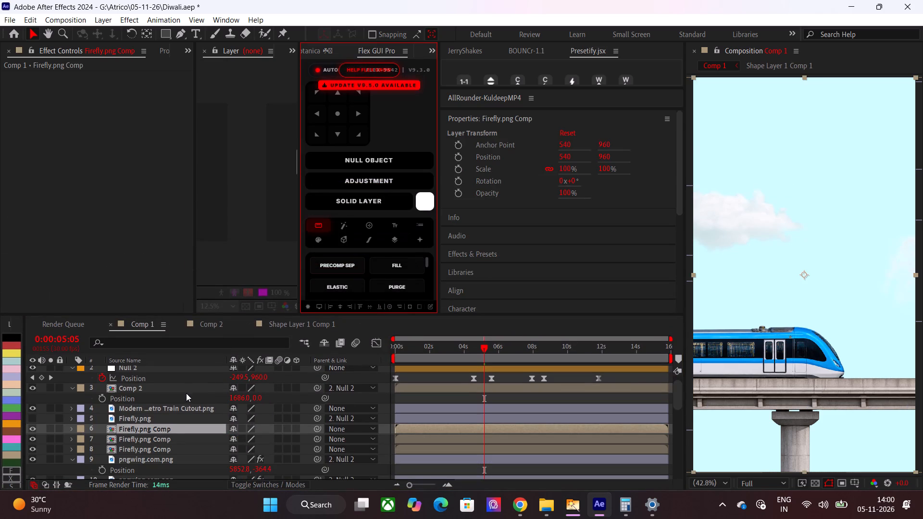
Open the Firefly.png Comp of layer 6 and align its billboard image to the horizontal center.
{"action": "left_click", "coordinate": [157, 448], "text": "shift"}
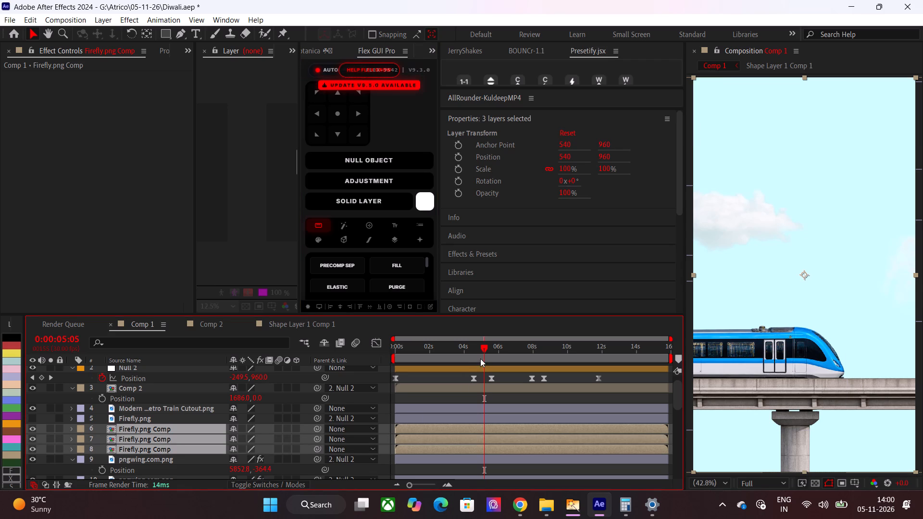
{"action": "left_click_drag", "start_coordinate": [480, 358], "coordinate": [459, 363]}
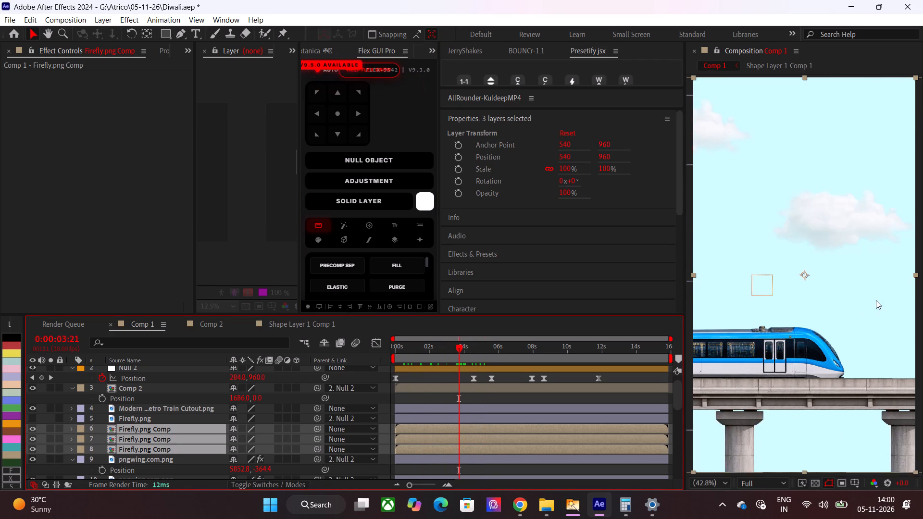
{"action": "scroll", "coordinate": [876, 300], "scroll_direction": "down", "scroll_amount": 3}
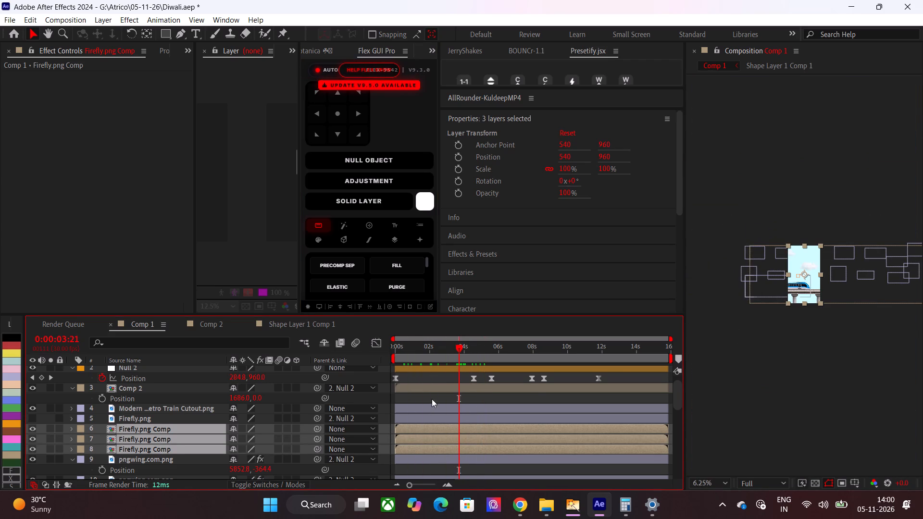
{"action": "left_click", "coordinate": [432, 391]}
{"action": "left_click", "coordinate": [418, 424]}
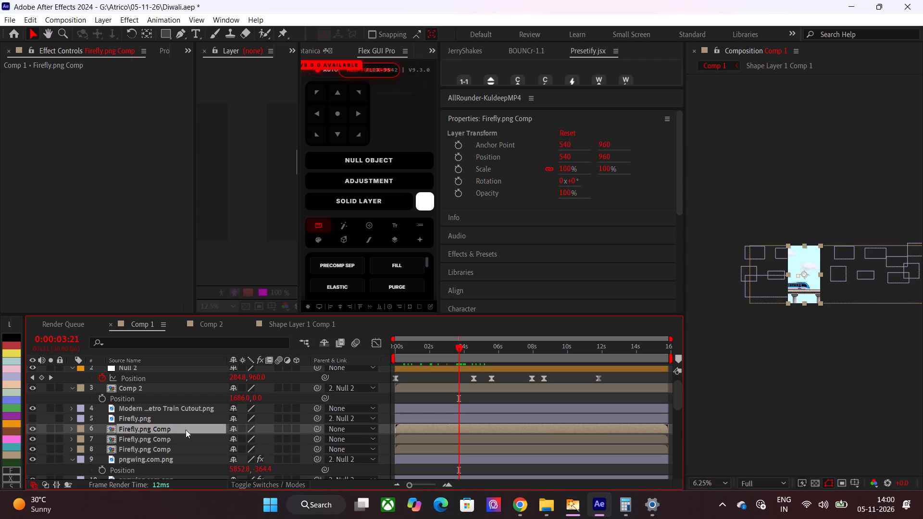
{"action": "double_click", "coordinate": [152, 428]}
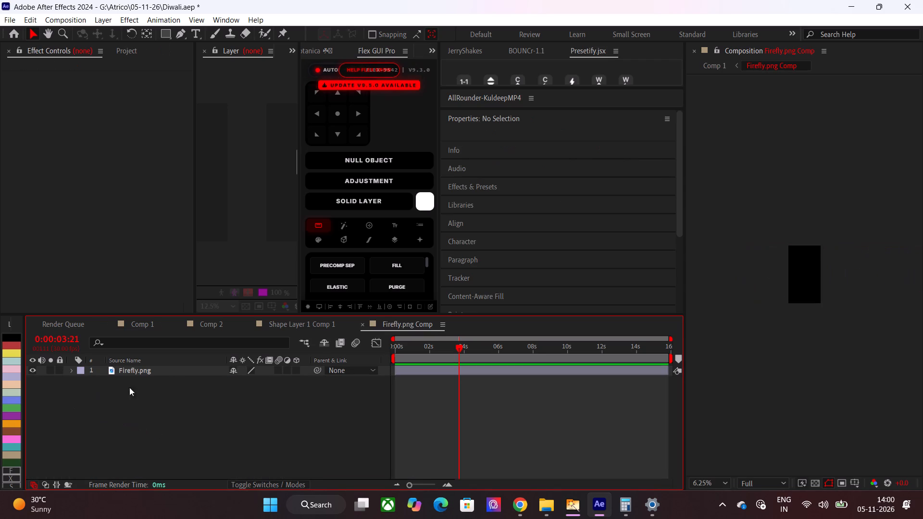
{"action": "left_click", "coordinate": [190, 371]}
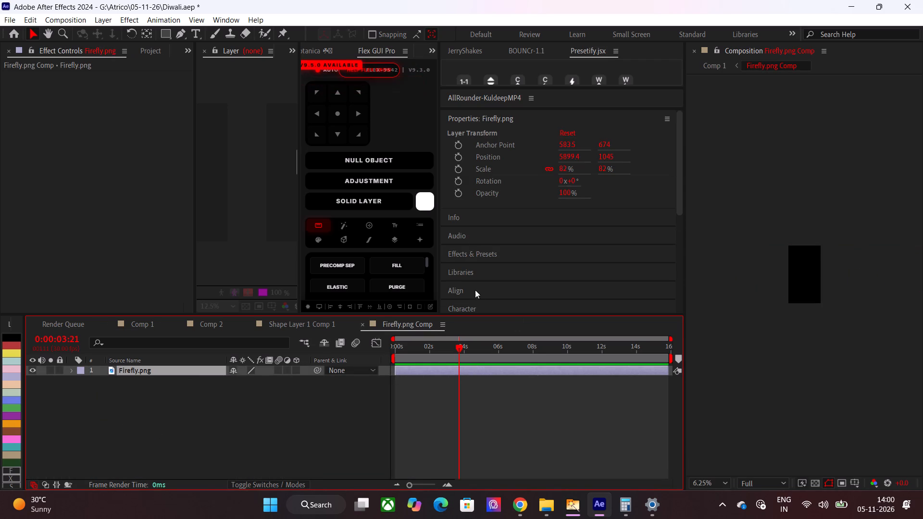
{"action": "left_click", "coordinate": [335, 111]}
{"action": "left_click", "coordinate": [339, 310]}
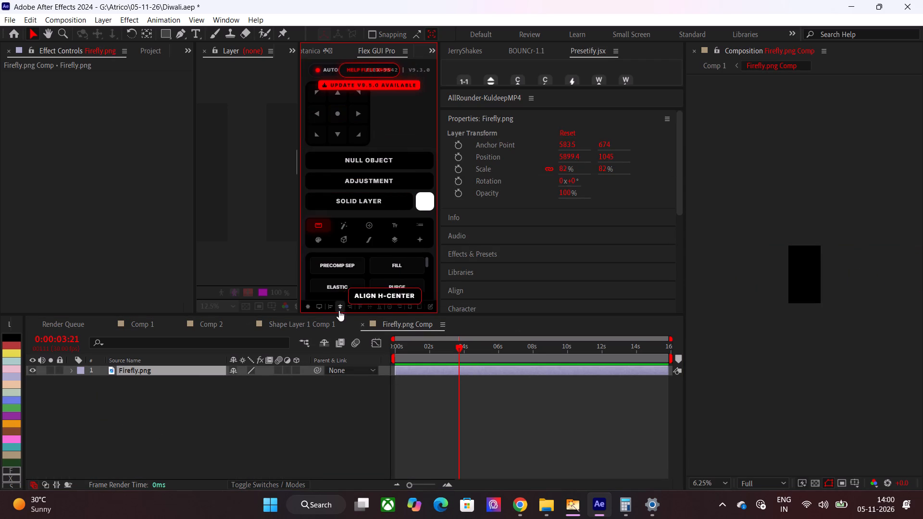
From Comp 1, open the Firefly.png Comp of layer 7 and align its billboard image to the horizontal center.
{"action": "left_click", "coordinate": [145, 326]}
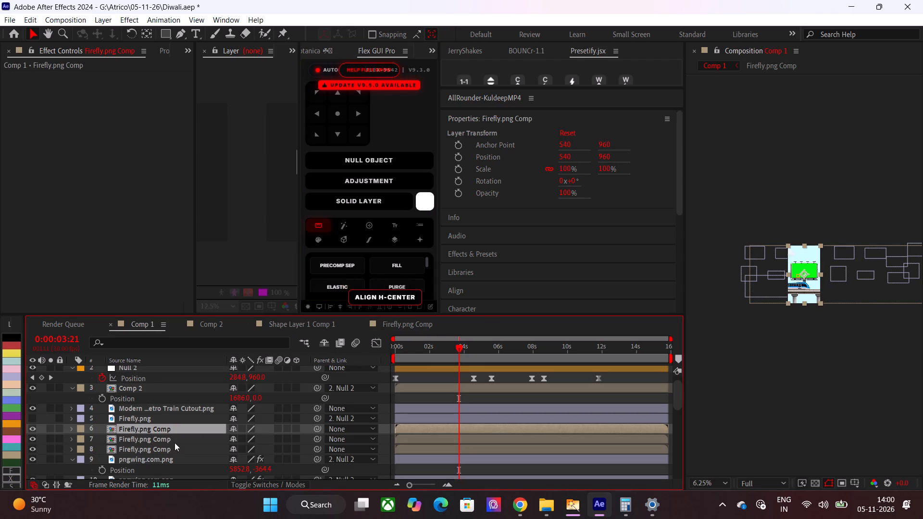
{"action": "double_click", "coordinate": [166, 439]}
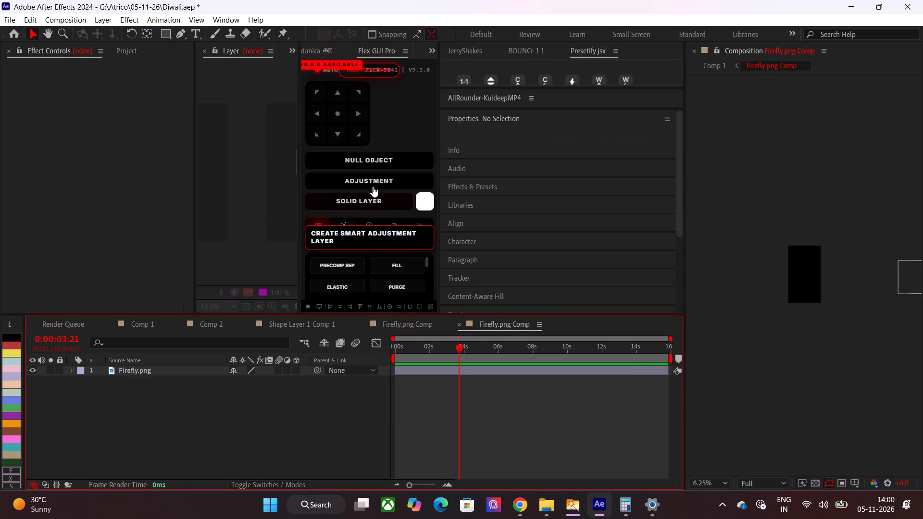
{"action": "left_click", "coordinate": [335, 111]}
{"action": "left_click", "coordinate": [337, 306]}
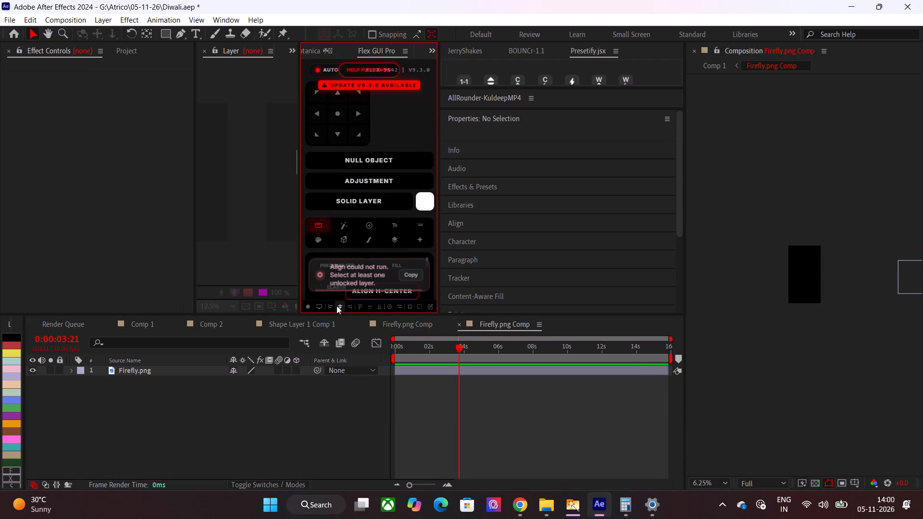
{"action": "left_click", "coordinate": [339, 306]}
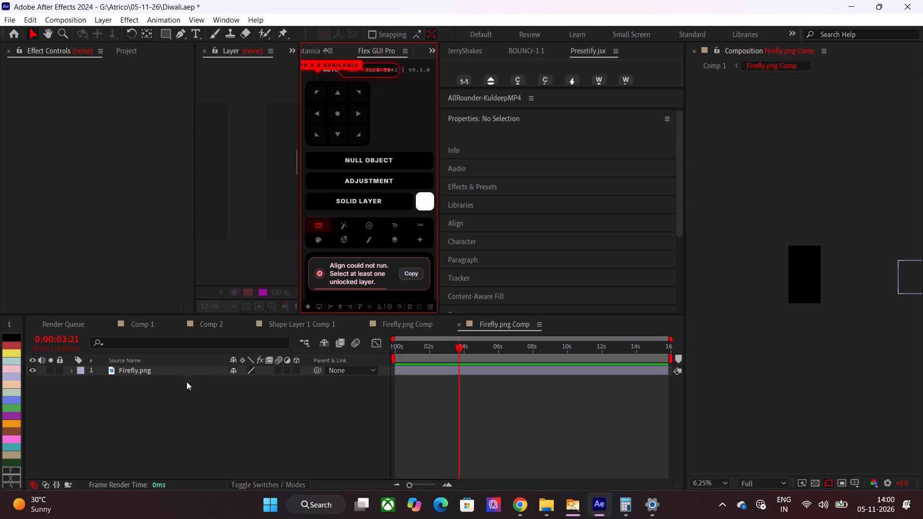
{"action": "left_click", "coordinate": [195, 371]}
{"action": "left_click", "coordinate": [338, 309]}
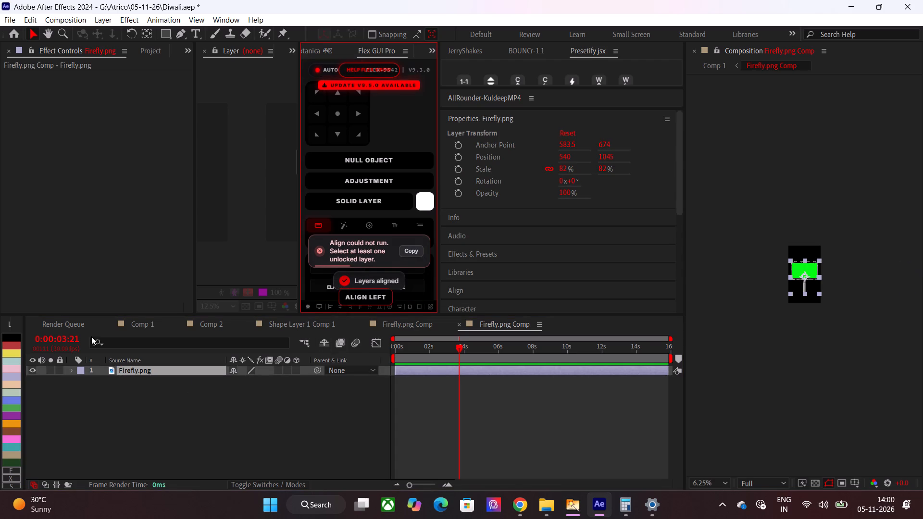
Return to Comp 1 and scrub through the timeline to check the centered billboards.
{"action": "left_click", "coordinate": [151, 323]}
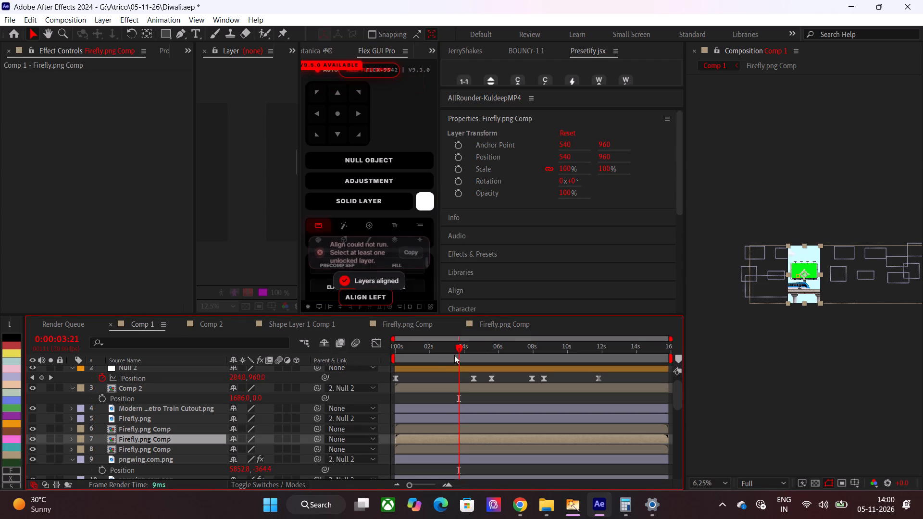
{"action": "left_click_drag", "start_coordinate": [450, 355], "coordinate": [560, 358]}
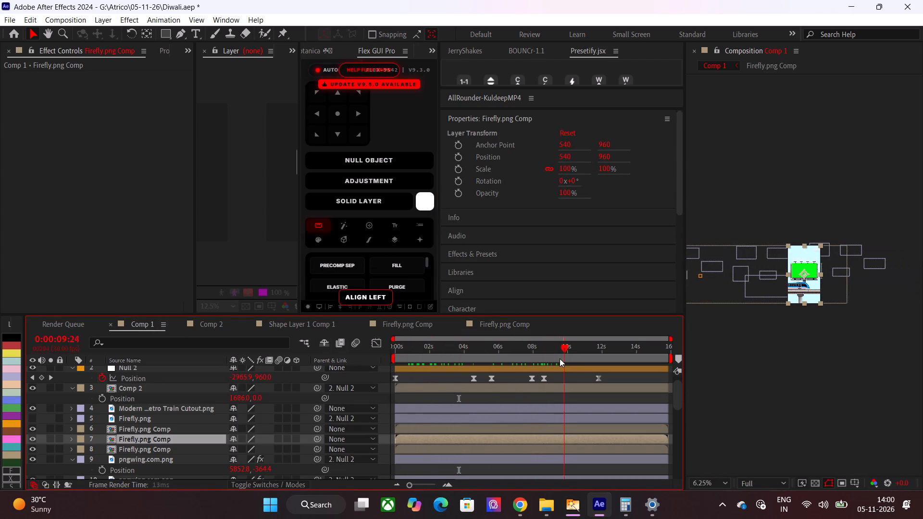
{"action": "left_click_drag", "start_coordinate": [560, 358], "coordinate": [439, 363]}
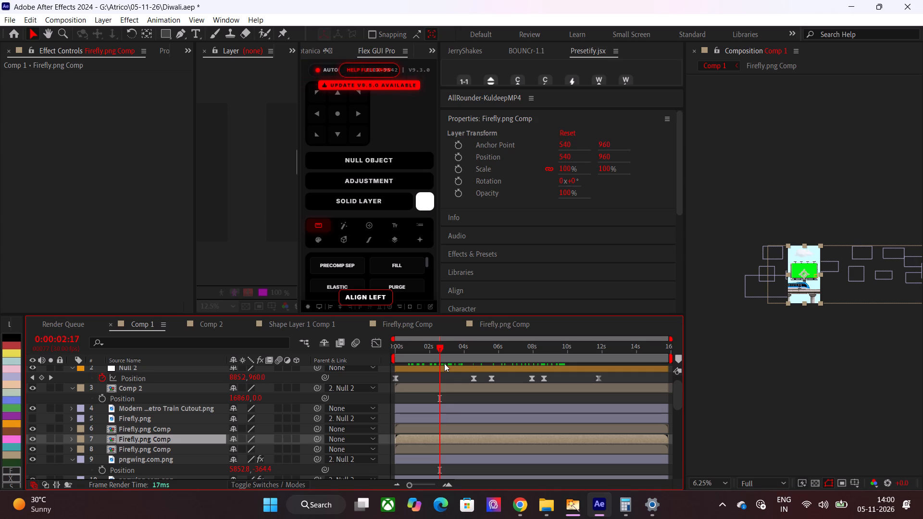
Open the Firefly.png Comp of layer 8 and align its billboard image to the horizontal center.
{"action": "double_click", "coordinate": [177, 445]}
{"action": "left_click", "coordinate": [185, 371]}
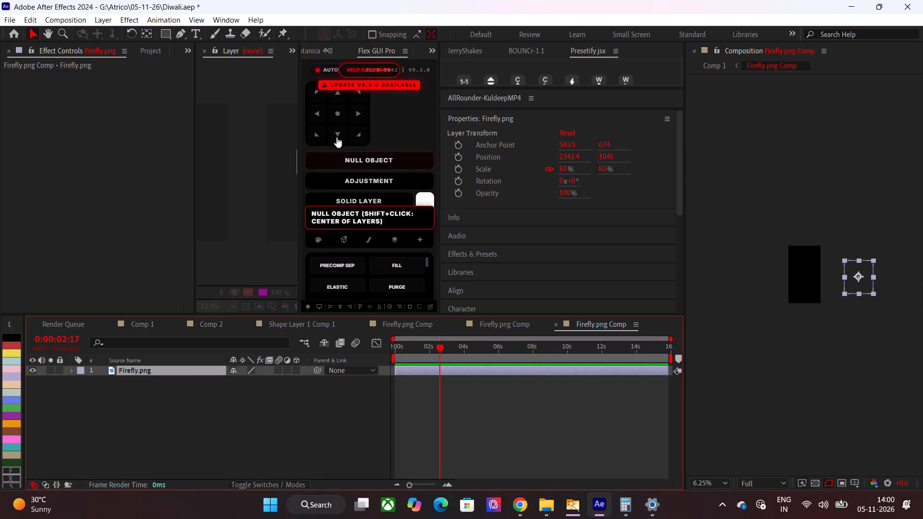
{"action": "left_click", "coordinate": [333, 110]}
{"action": "left_click", "coordinate": [339, 307]}
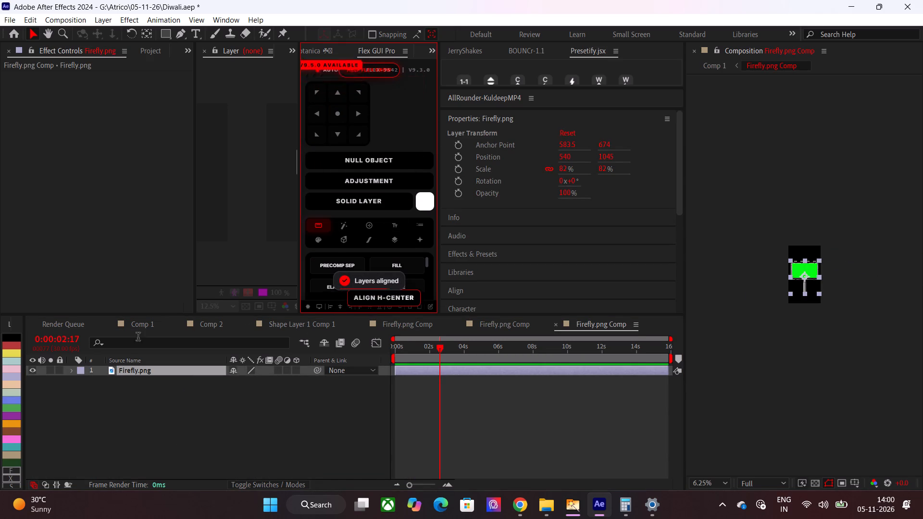
In Comp 1, shift the Firefly.png Comp layers 7 and 8 together horizontally to an X position of 1522.
{"action": "left_click", "coordinate": [147, 325]}
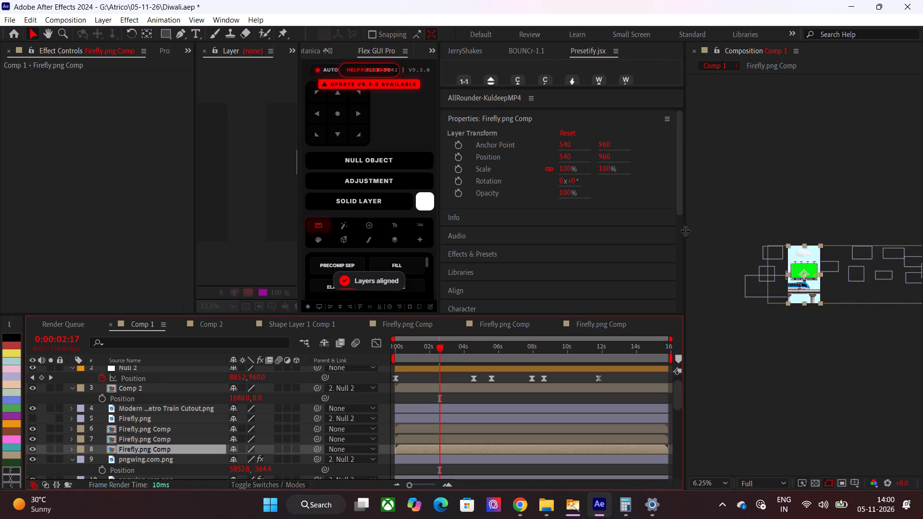
{"action": "left_click_drag", "start_coordinate": [684, 231], "coordinate": [558, 231]}
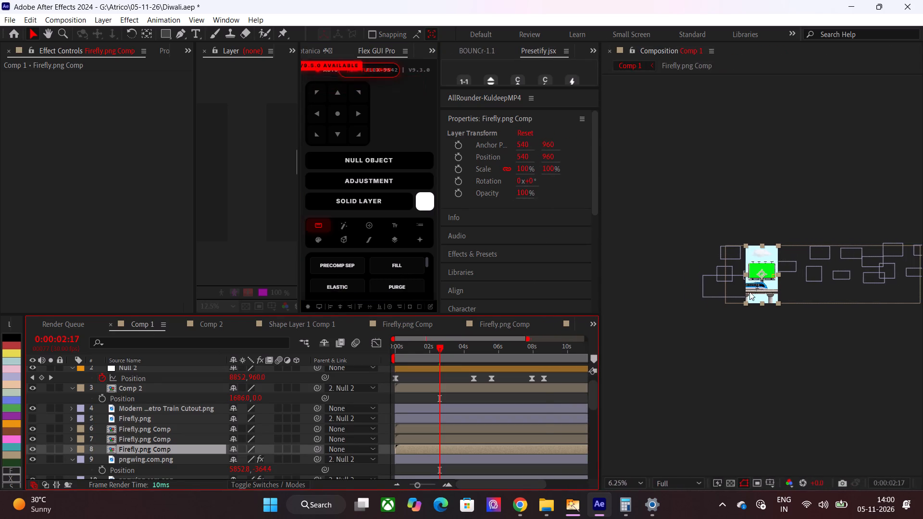
{"action": "scroll", "coordinate": [749, 292], "scroll_direction": "up", "scroll_amount": 1}
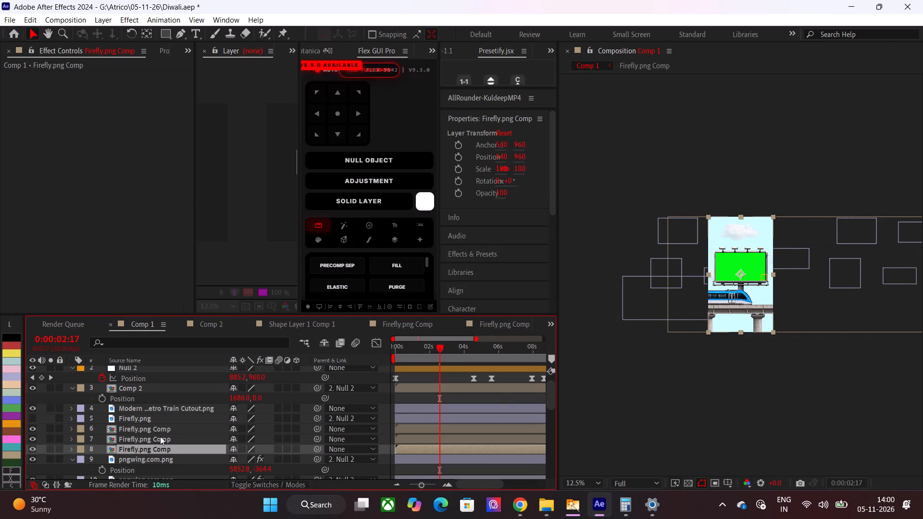
{"action": "left_click", "coordinate": [160, 436]}
{"action": "left_click", "coordinate": [157, 452], "text": "shift"}
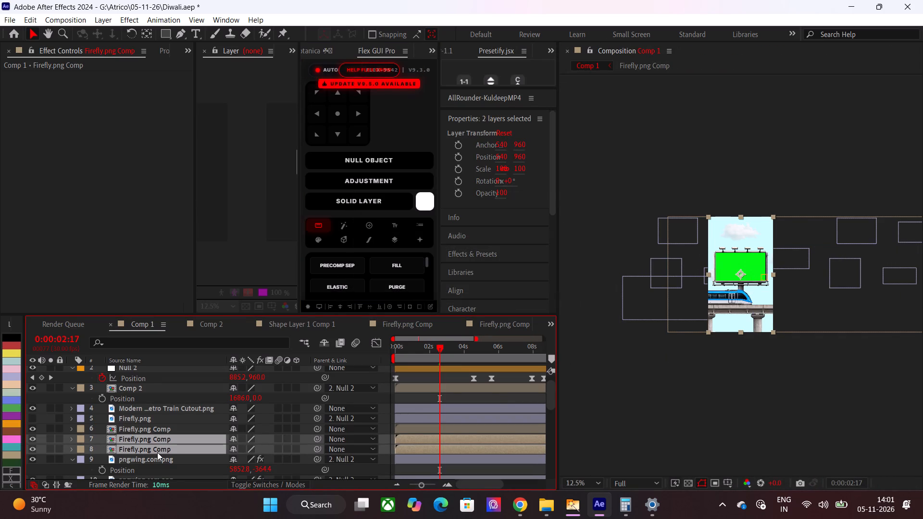
{"action": "key", "text": "p"}
{"action": "left_click_drag", "start_coordinate": [237, 450], "coordinate": [338, 452]}
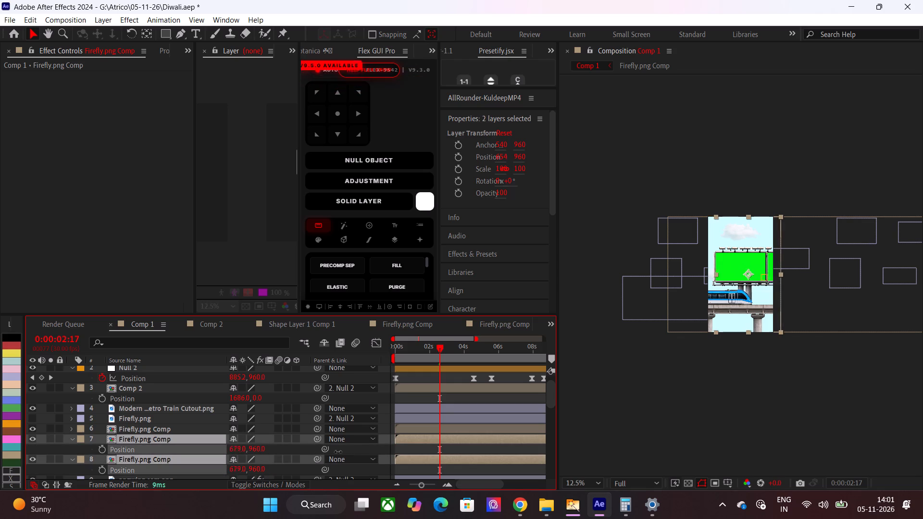
{"action": "left_click_drag", "start_coordinate": [338, 452], "coordinate": [830, 452]}
At 0:00:04:18, parent the three Firefly.png Comp layers (6 to 8) to Null 2.
{"action": "left_click_drag", "start_coordinate": [421, 348], "coordinate": [420, 348]}
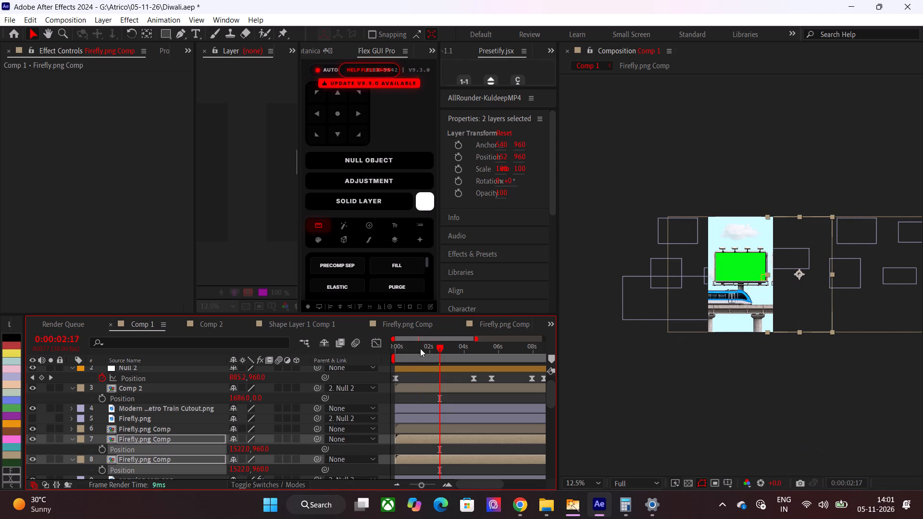
{"action": "left_click_drag", "start_coordinate": [420, 348], "coordinate": [339, 357]}
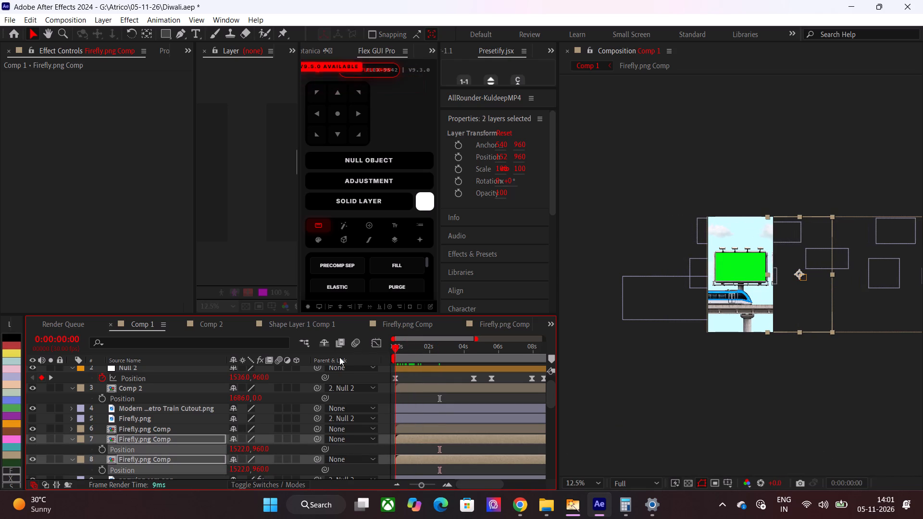
{"action": "left_click_drag", "start_coordinate": [339, 357], "coordinate": [474, 385]}
{"action": "left_click", "coordinate": [461, 398]}
{"action": "left_click", "coordinate": [470, 429]}
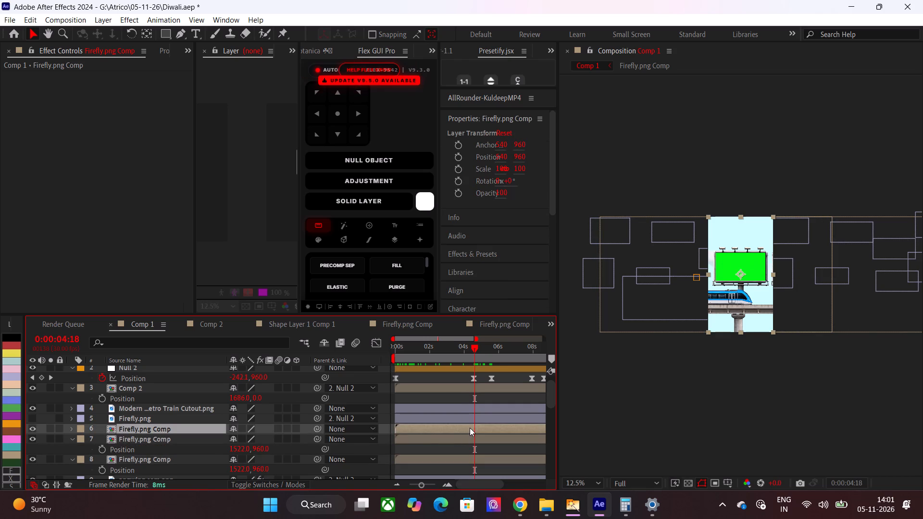
{"action": "left_click", "coordinate": [170, 462], "text": "shift"}
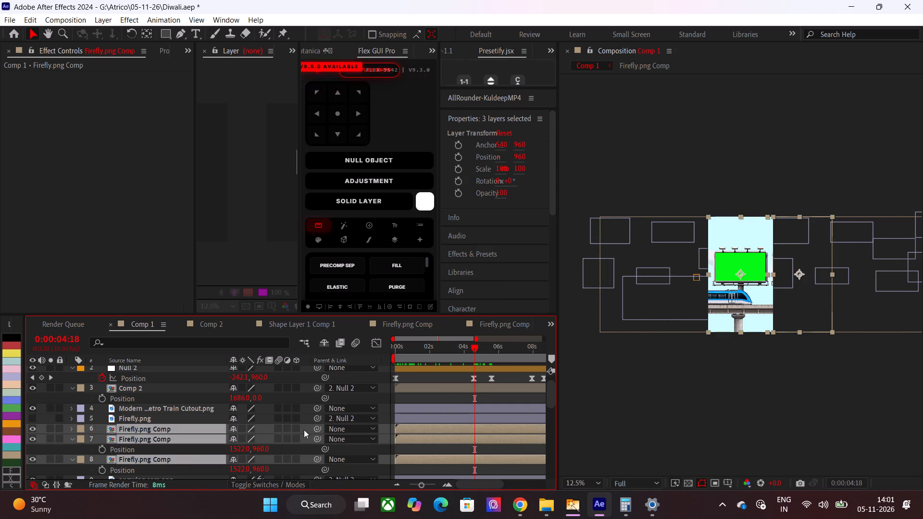
{"action": "left_click_drag", "start_coordinate": [320, 428], "coordinate": [200, 372]}
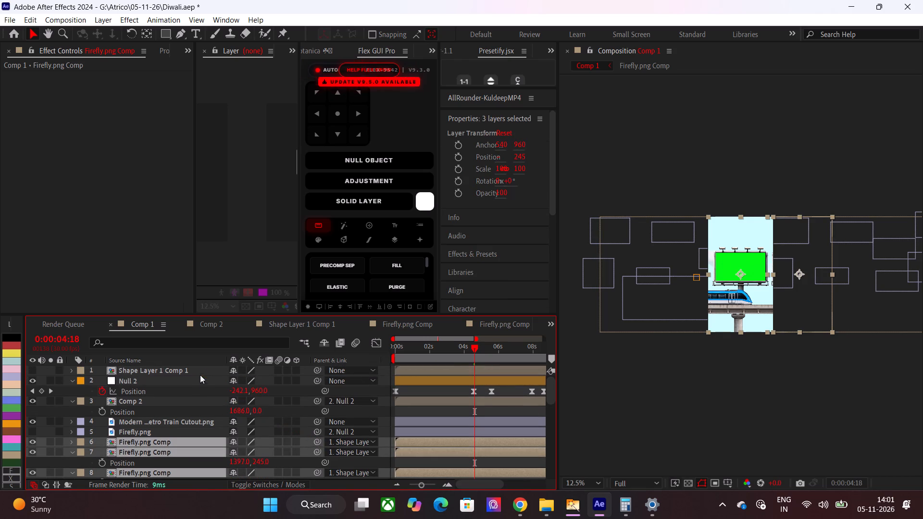
{"action": "left_click_drag", "start_coordinate": [319, 442], "coordinate": [192, 383]}
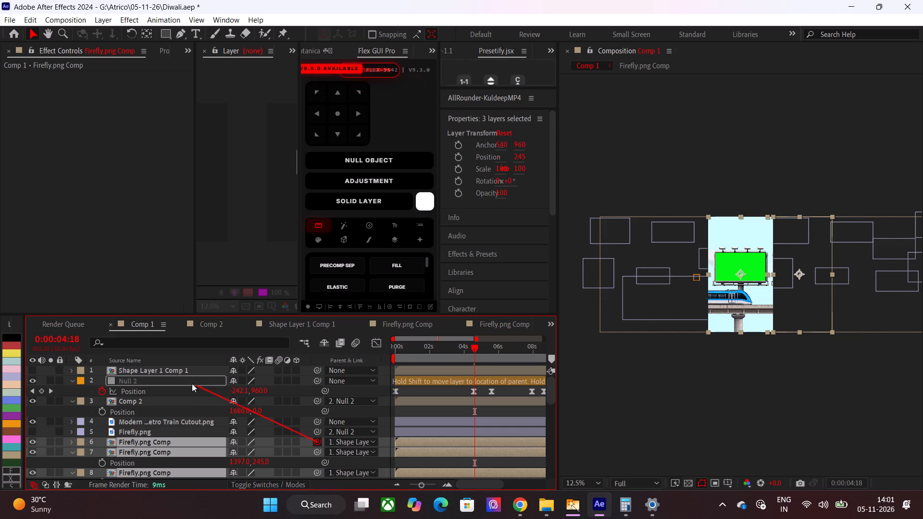
{"action": "left_click_drag", "start_coordinate": [192, 383], "coordinate": [188, 382]}
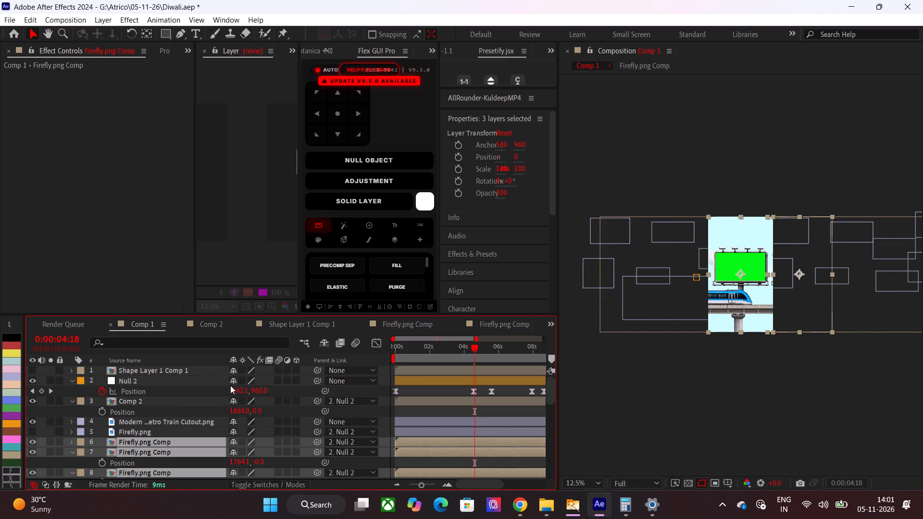
Examine the layer 6 and 7 billboards' placement while scrubbing around the first stop, between about 4 and 5 seconds.
{"action": "left_click", "coordinate": [464, 409]}
{"action": "left_click", "coordinate": [459, 440]}
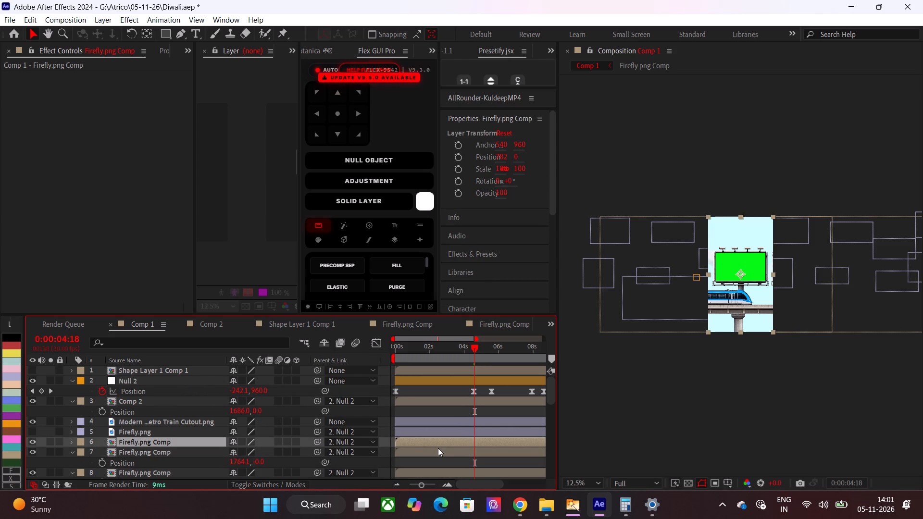
{"action": "left_click", "coordinate": [437, 448]}
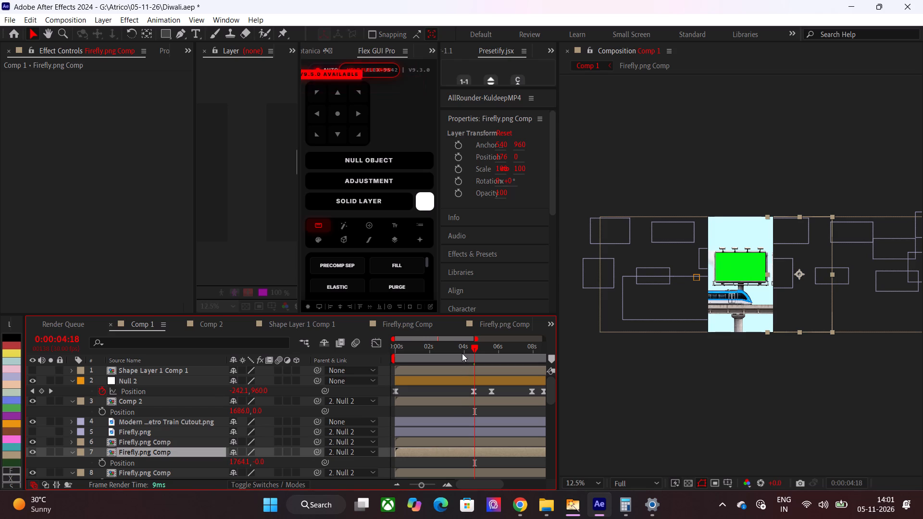
{"action": "left_click", "coordinate": [454, 443]}
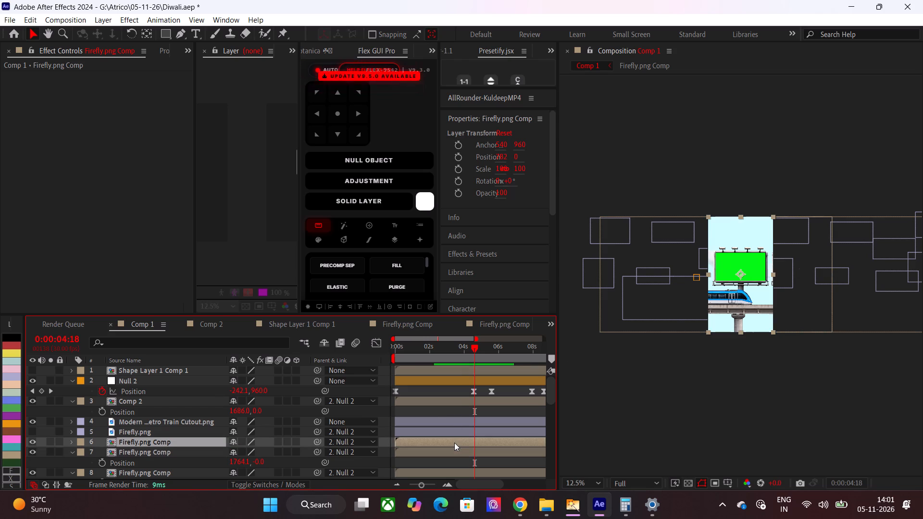
{"action": "left_click_drag", "start_coordinate": [477, 349], "coordinate": [486, 349]}
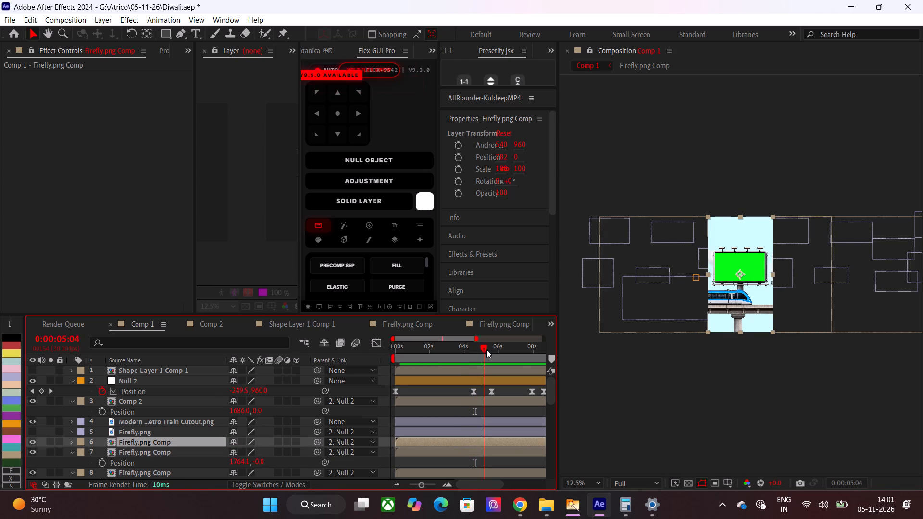
{"action": "left_click_drag", "start_coordinate": [486, 349], "coordinate": [474, 361]}
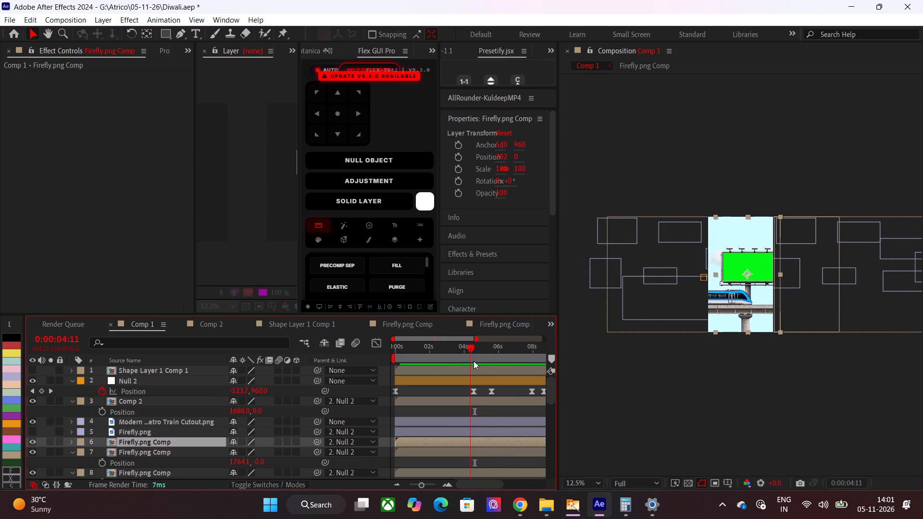
{"action": "left_click_drag", "start_coordinate": [474, 361], "coordinate": [477, 362]}
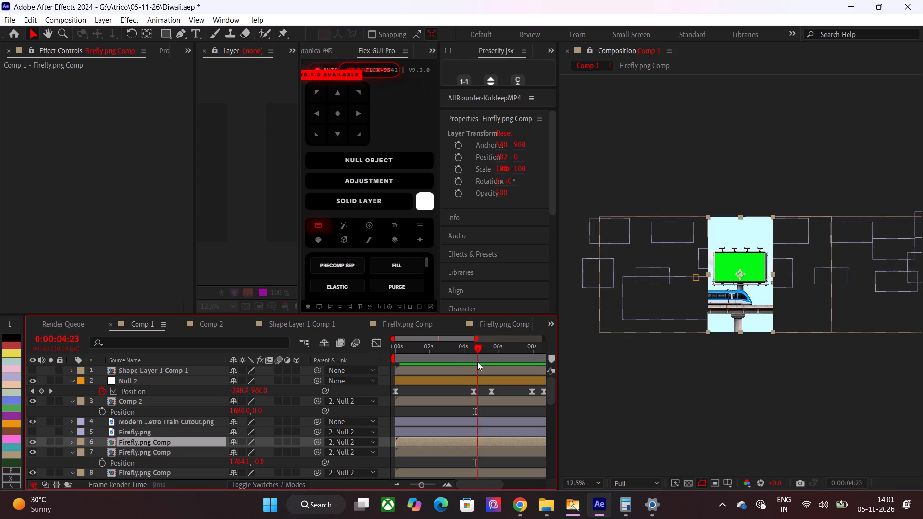
{"action": "left_click_drag", "start_coordinate": [477, 362], "coordinate": [491, 367]}
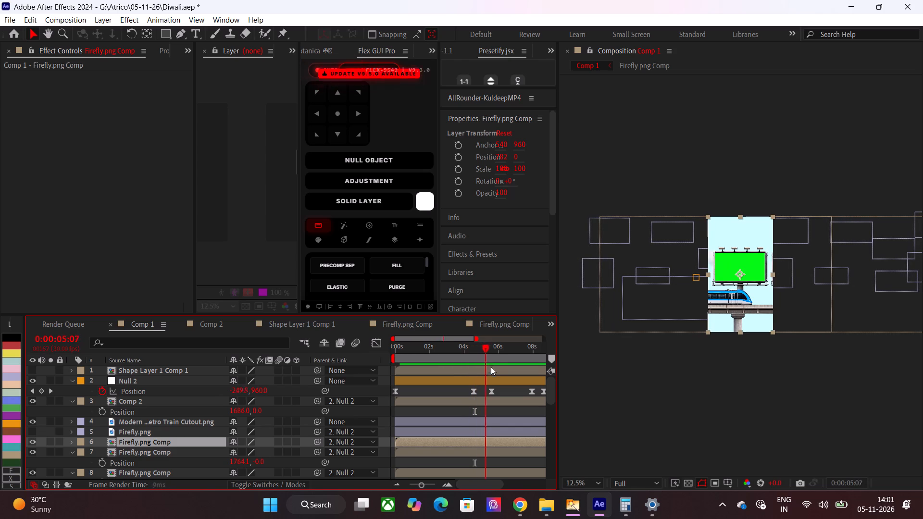
At 0:00:07:27, move the layer 7 Firefly.png Comp horizontally to an X position of 2562.1, placing its billboard in frame.
{"action": "left_click_drag", "start_coordinate": [491, 367], "coordinate": [533, 399]}
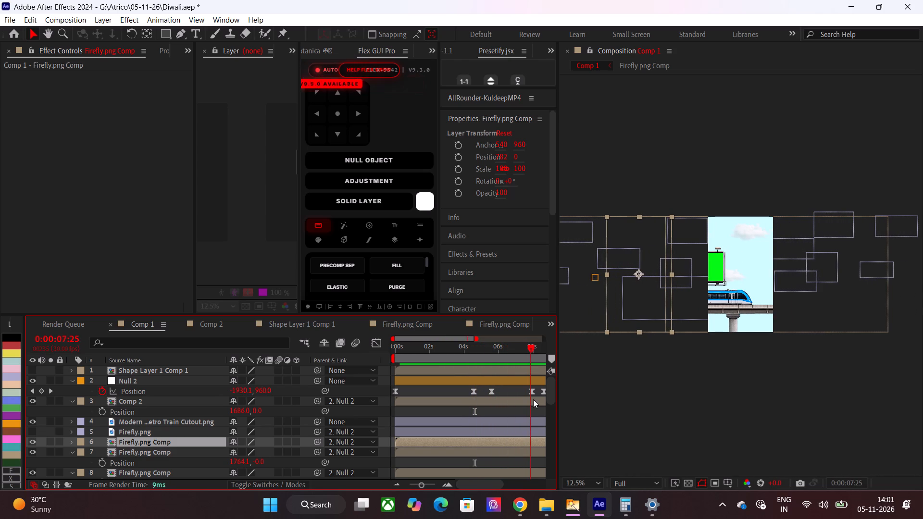
{"action": "left_click_drag", "start_coordinate": [533, 399], "coordinate": [535, 399]}
{"action": "left_click", "coordinate": [515, 452]}
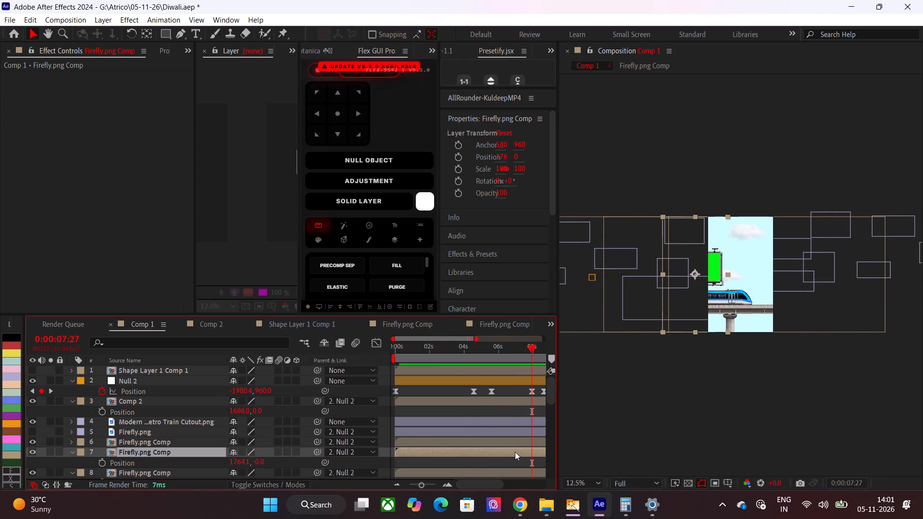
{"action": "key", "text": "p"}
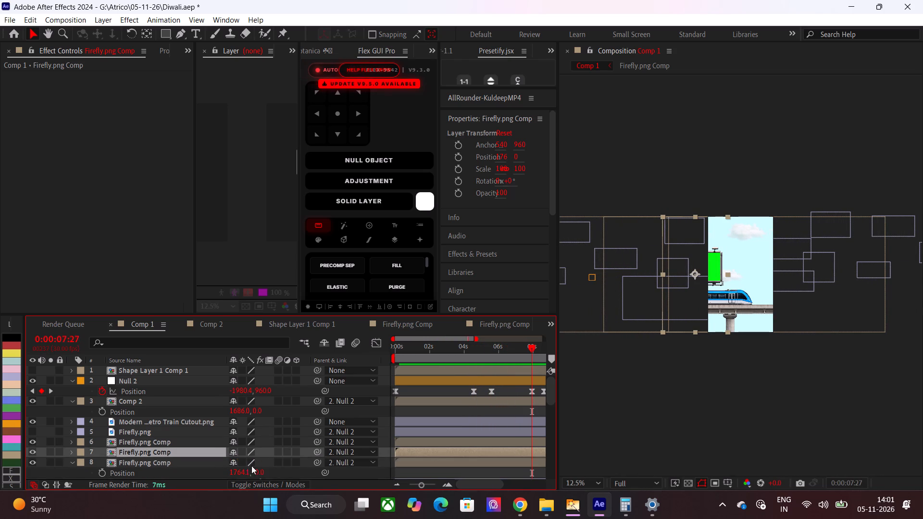
{"action": "key", "text": "p"}
{"action": "left_click_drag", "start_coordinate": [236, 467], "coordinate": [521, 454]}
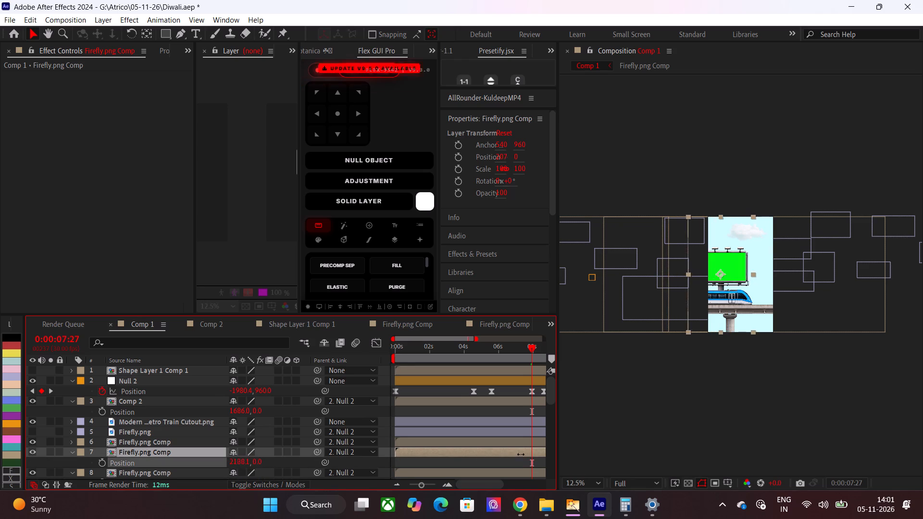
{"action": "left_click_drag", "start_coordinate": [521, 454], "coordinate": [691, 449]}
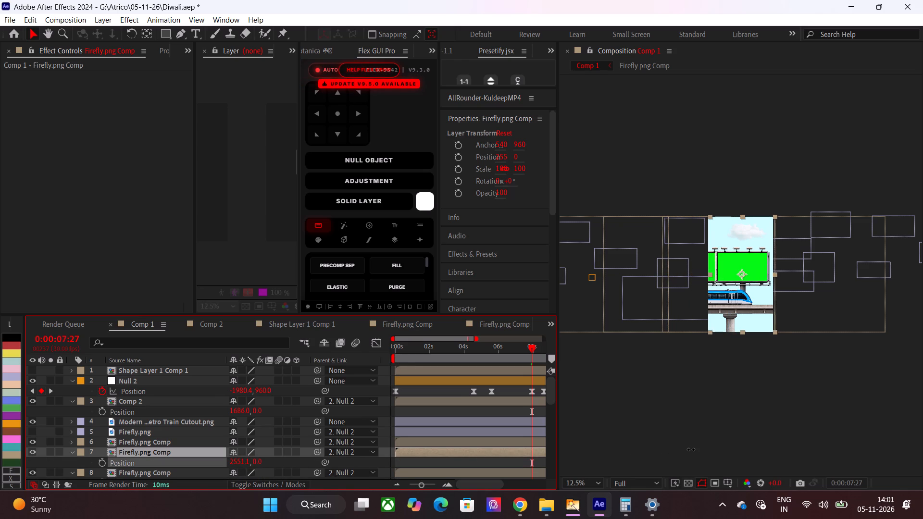
{"action": "left_click_drag", "start_coordinate": [691, 449], "coordinate": [696, 448]}
Scrub through the timeline from the start to the second stop at 0:00:08:18 to check the layer 7 billboard's placement.
{"action": "left_click_drag", "start_coordinate": [535, 344], "coordinate": [539, 344]}
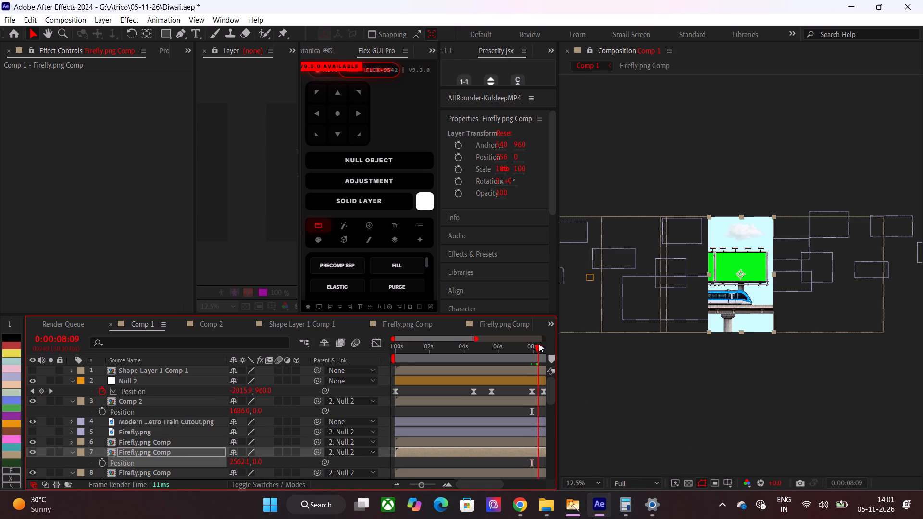
{"action": "left_click_drag", "start_coordinate": [539, 344], "coordinate": [417, 384]}
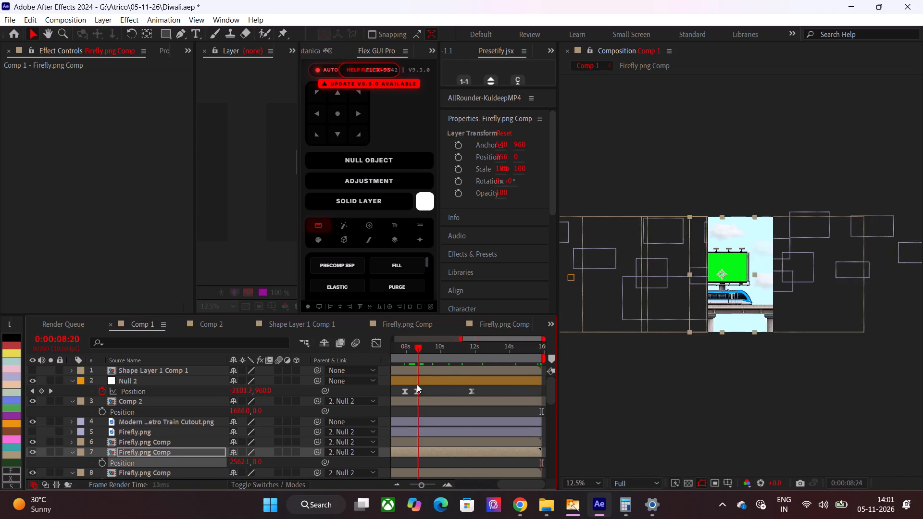
{"action": "left_click_drag", "start_coordinate": [417, 384], "coordinate": [417, 395]}
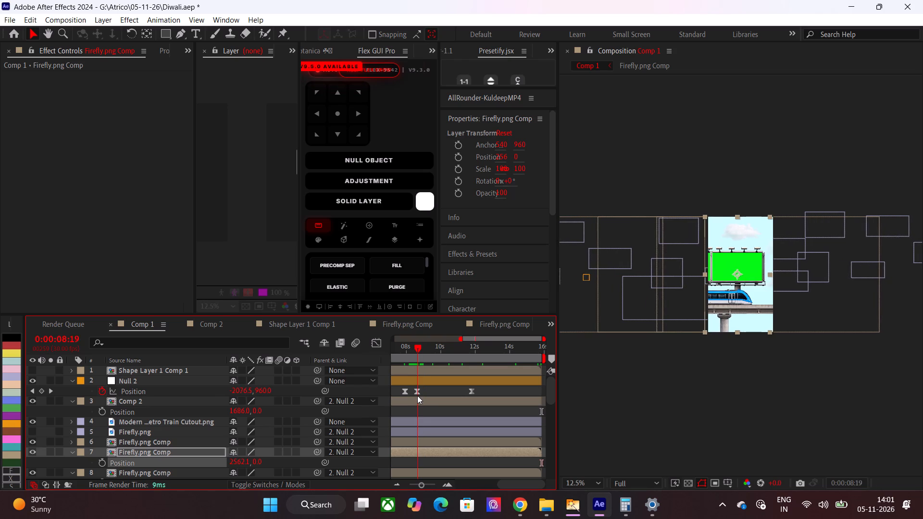
{"action": "left_click_drag", "start_coordinate": [417, 395], "coordinate": [457, 415]}
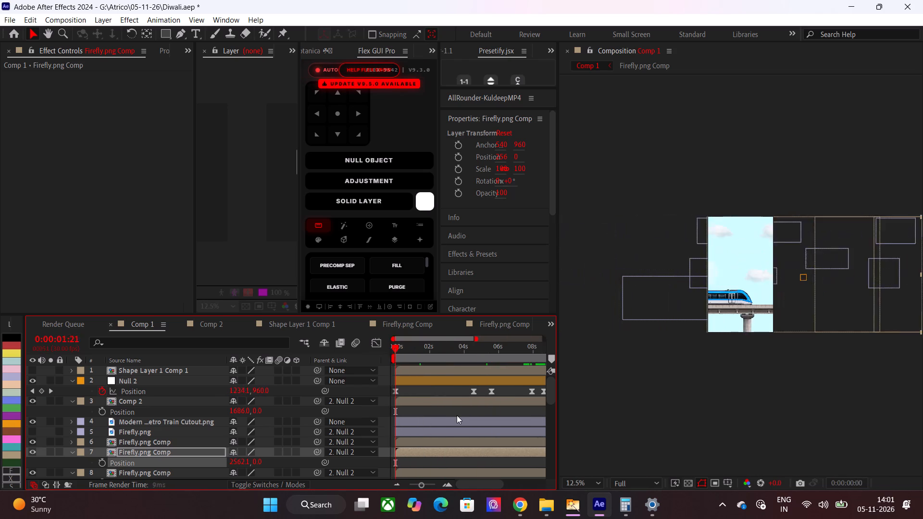
{"action": "left_click_drag", "start_coordinate": [457, 415], "coordinate": [376, 418]}
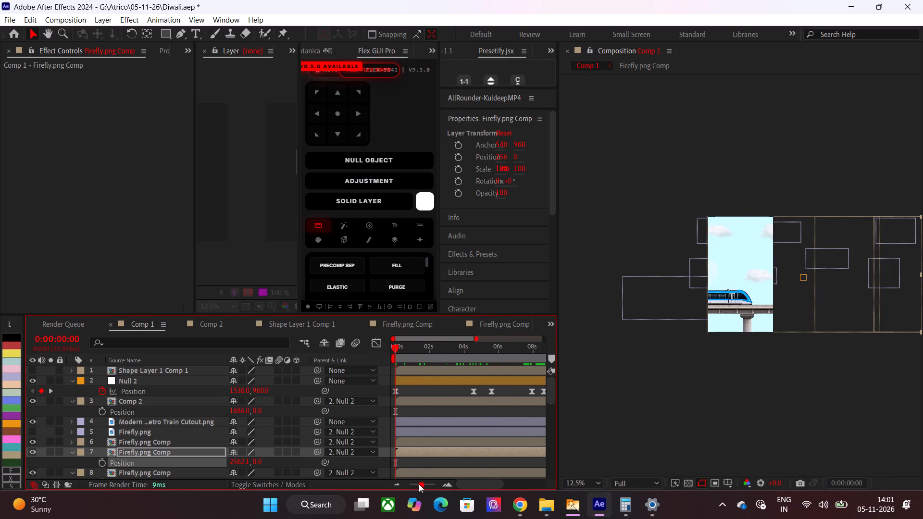
{"action": "left_click_drag", "start_coordinate": [419, 486], "coordinate": [401, 484]}
{"action": "left_click_drag", "start_coordinate": [465, 351], "coordinate": [468, 351]}
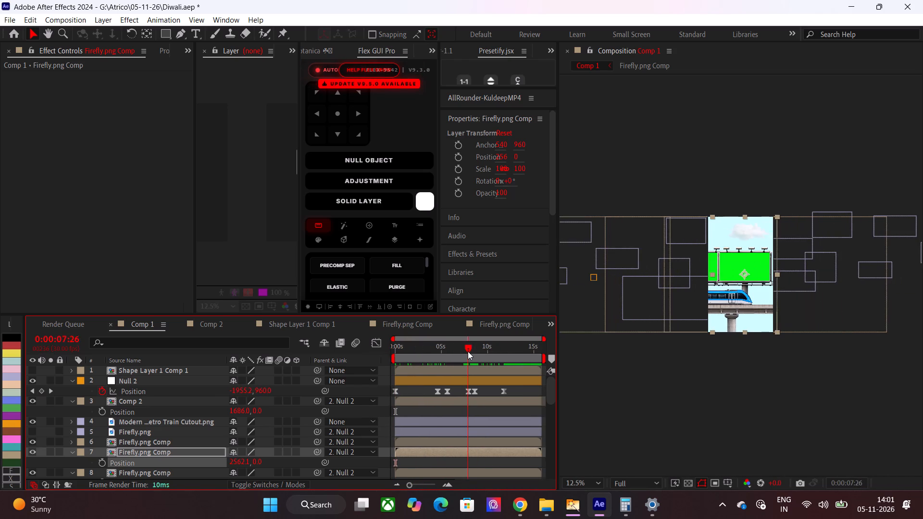
{"action": "left_click_drag", "start_coordinate": [468, 351], "coordinate": [471, 351]}
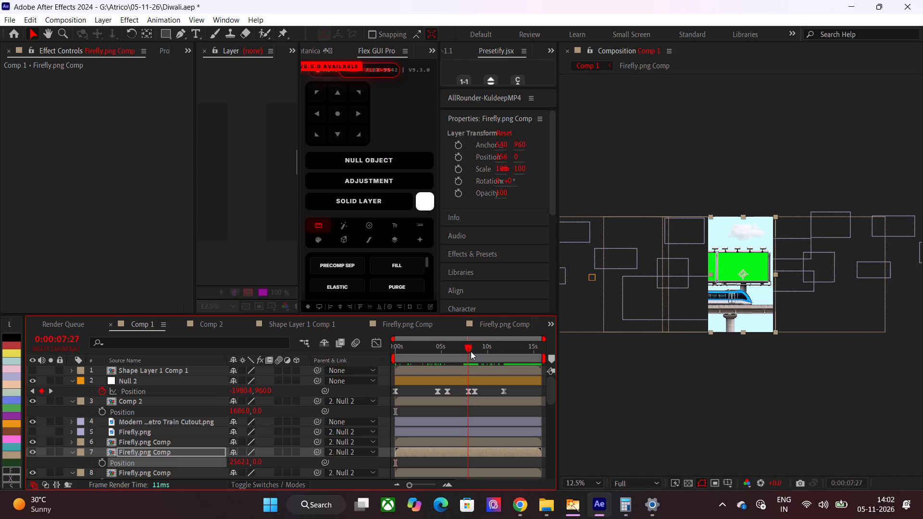
{"action": "left_click_drag", "start_coordinate": [471, 351], "coordinate": [473, 351]}
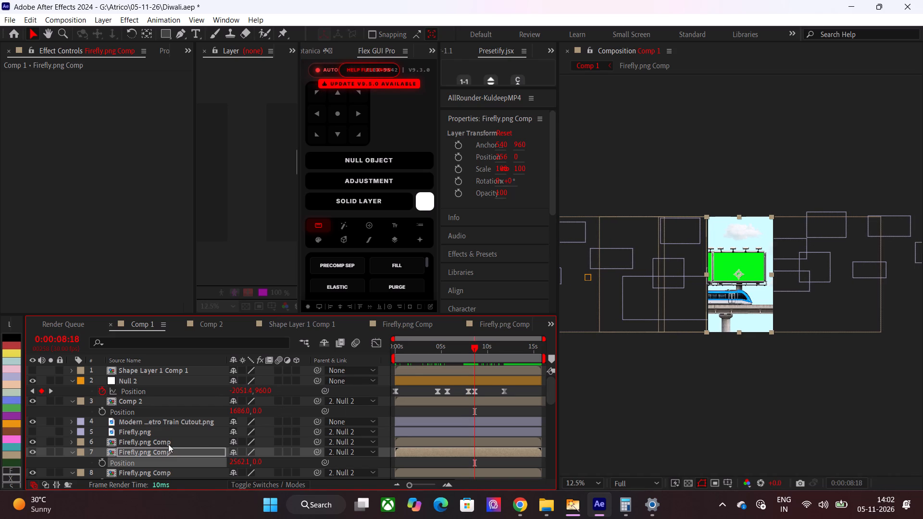
At 0:00:11:24, move the layer 8 Firefly.png Comp horizontally to an X position of 4365.1, placing its billboard in frame.
{"action": "left_click", "coordinate": [158, 472]}
{"action": "scroll", "coordinate": [187, 446], "scroll_direction": "down", "scroll_amount": 1}
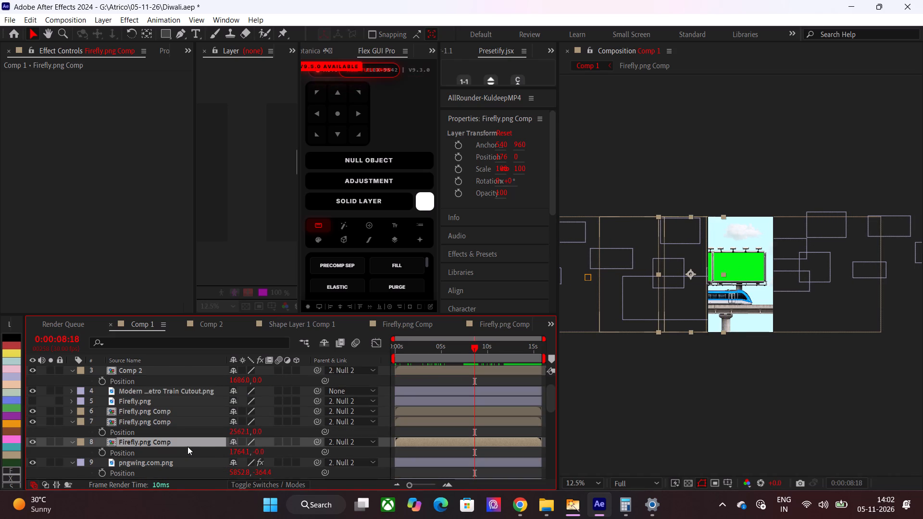
{"action": "left_click_drag", "start_coordinate": [235, 452], "coordinate": [416, 446]}
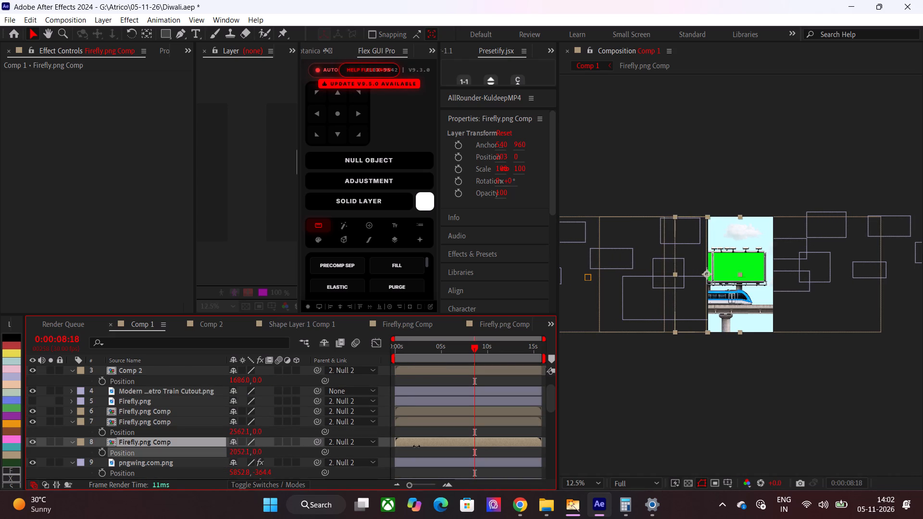
{"action": "left_click_drag", "start_coordinate": [416, 446], "coordinate": [917, 443]}
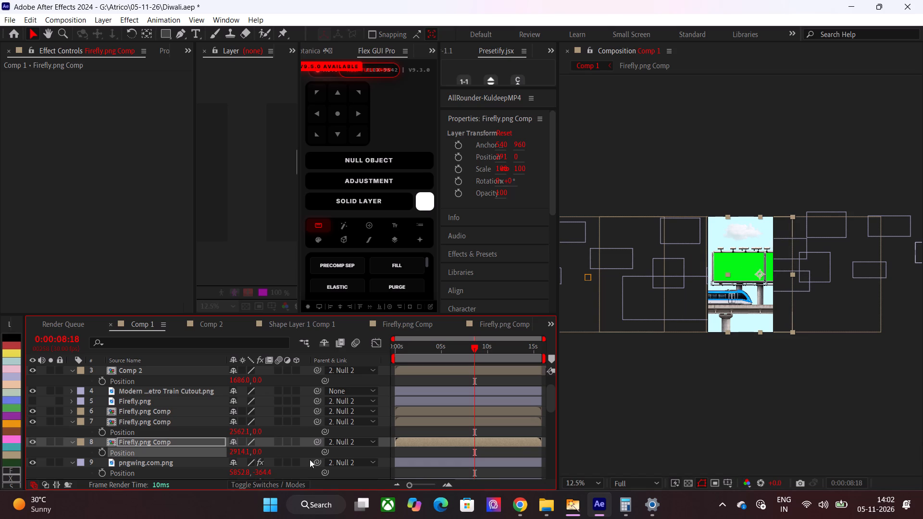
{"action": "left_click_drag", "start_coordinate": [242, 455], "coordinate": [683, 438]}
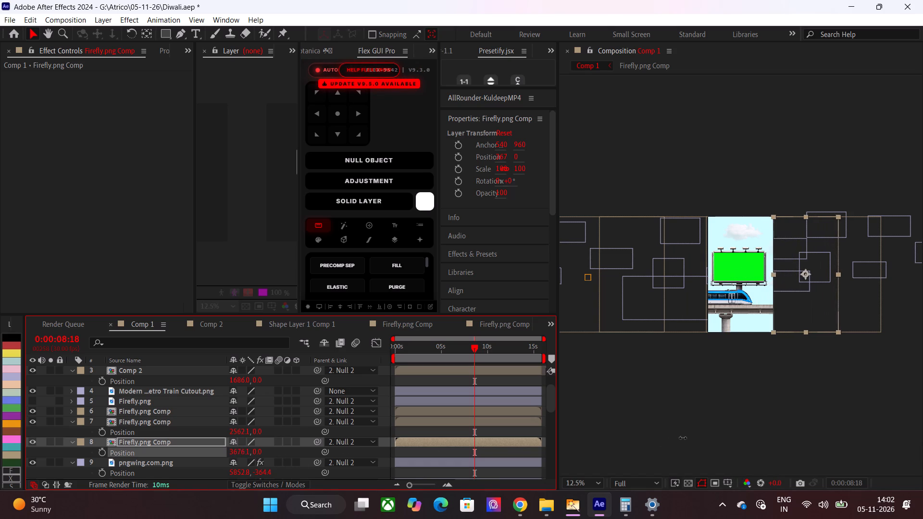
{"action": "left_click_drag", "start_coordinate": [683, 438], "coordinate": [753, 441]}
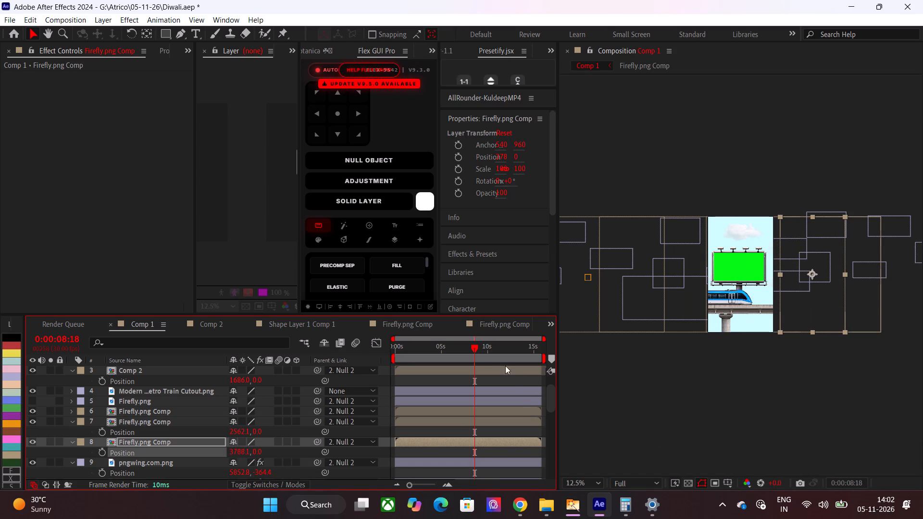
{"action": "left_click", "coordinate": [487, 356]}
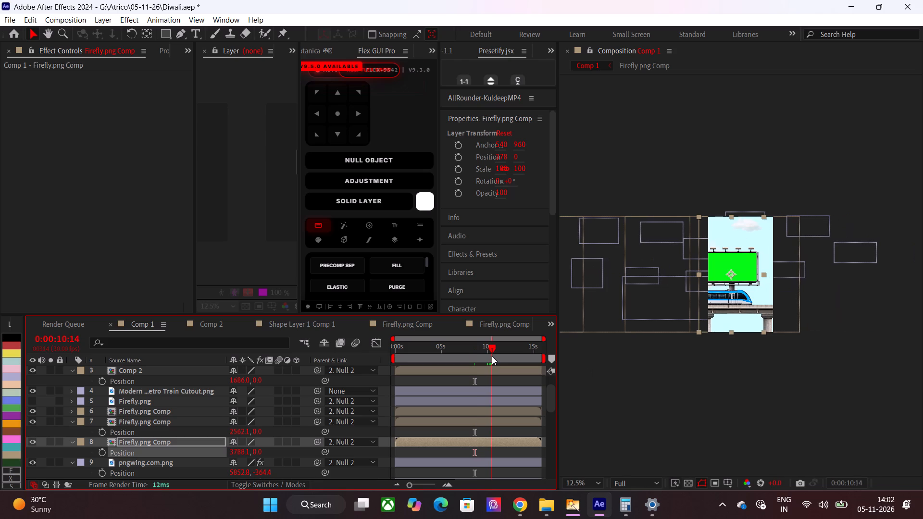
{"action": "scroll", "coordinate": [496, 378], "scroll_direction": "up", "scroll_amount": 2}
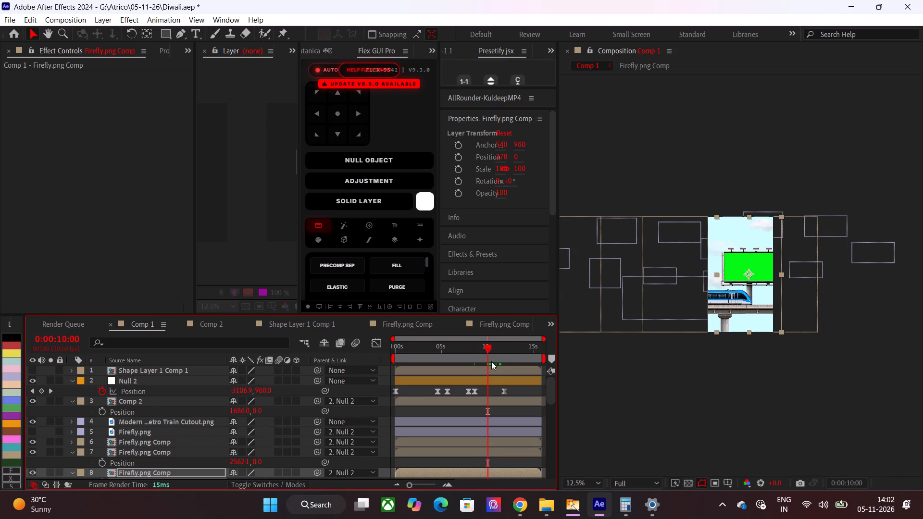
{"action": "left_click_drag", "start_coordinate": [491, 359], "coordinate": [501, 358]}
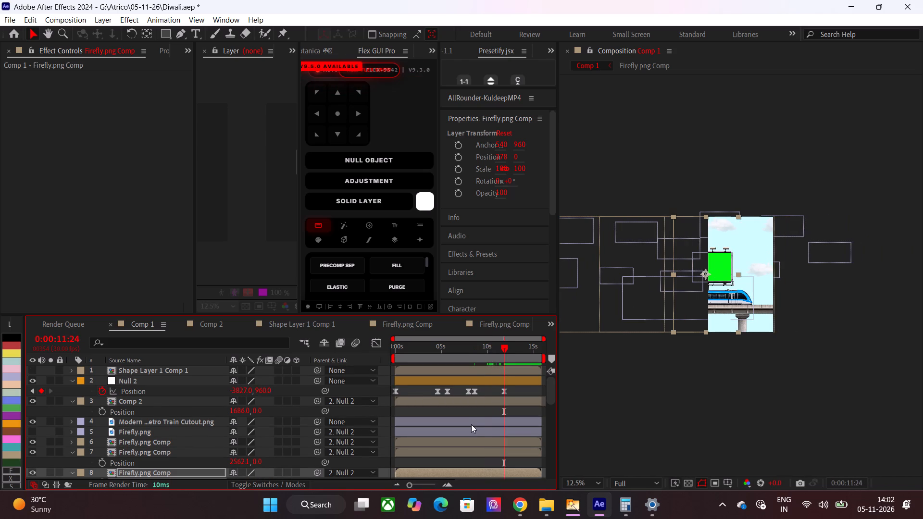
{"action": "scroll", "coordinate": [472, 425], "scroll_direction": "down", "scroll_amount": 1}
{"action": "left_click_drag", "start_coordinate": [236, 449], "coordinate": [324, 449]}
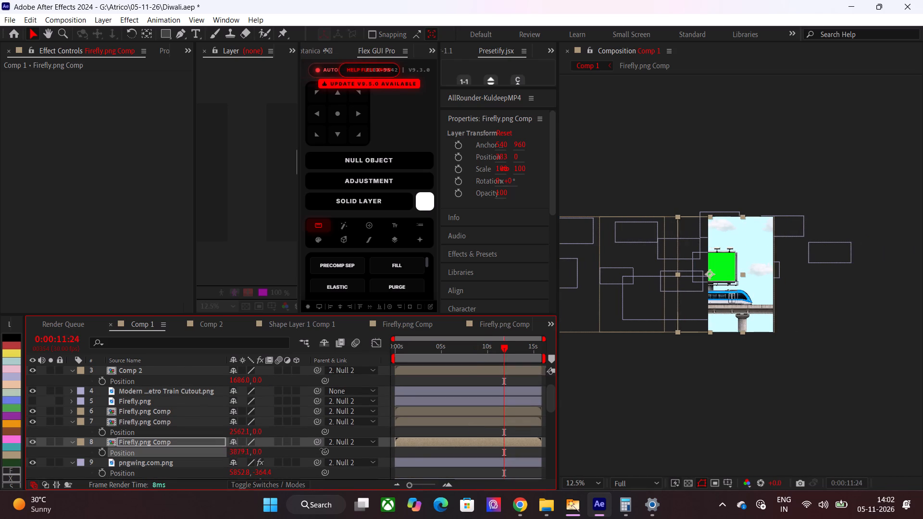
{"action": "left_click_drag", "start_coordinate": [324, 449], "coordinate": [569, 451]}
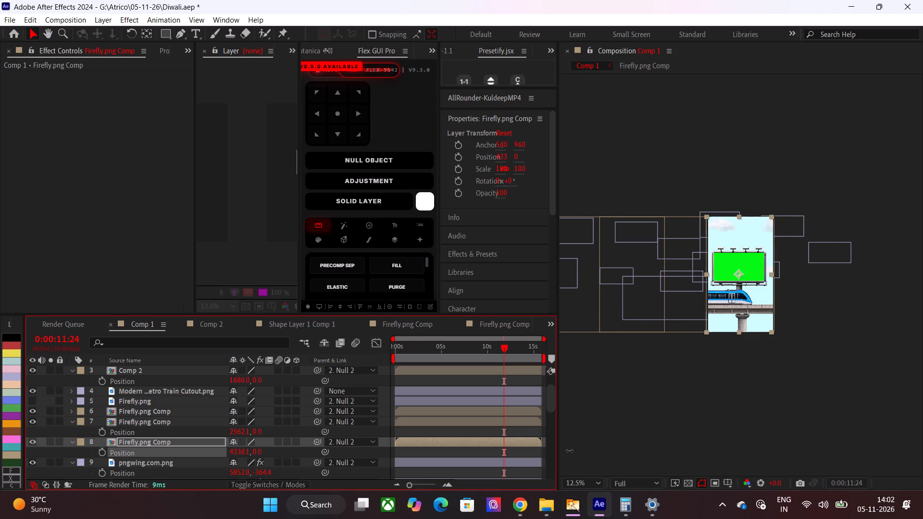
{"action": "left_click_drag", "start_coordinate": [569, 451], "coordinate": [583, 451]}
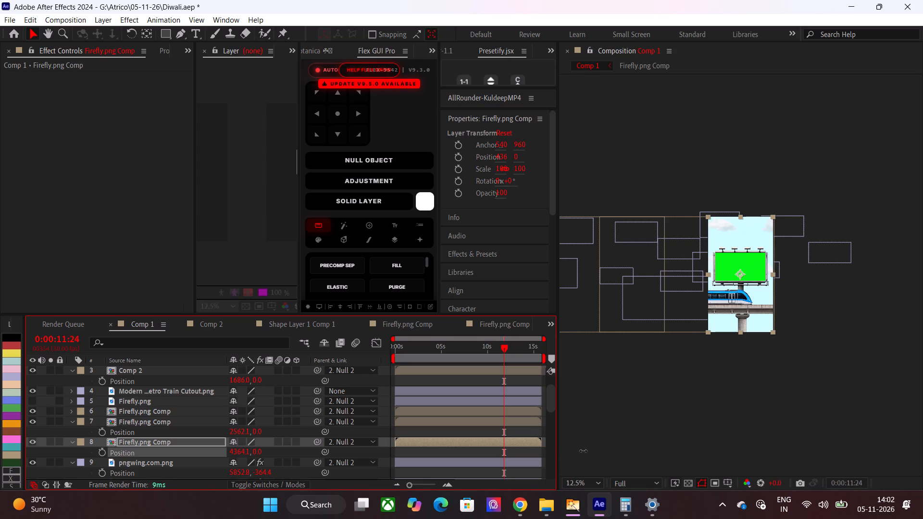
{"action": "left_click_drag", "start_coordinate": [583, 451], "coordinate": [584, 451]}
{"action": "left_click_drag", "start_coordinate": [502, 355], "coordinate": [266, 357]}
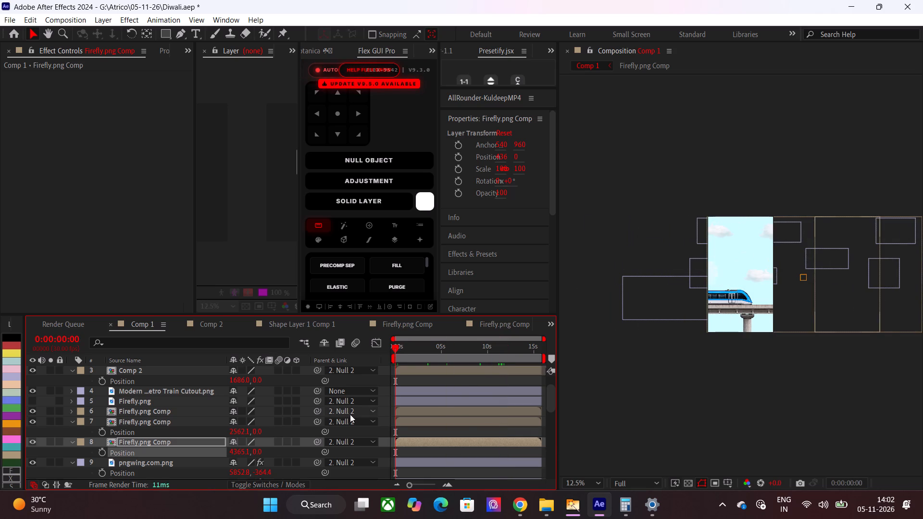
{"action": "key", "text": "space"}
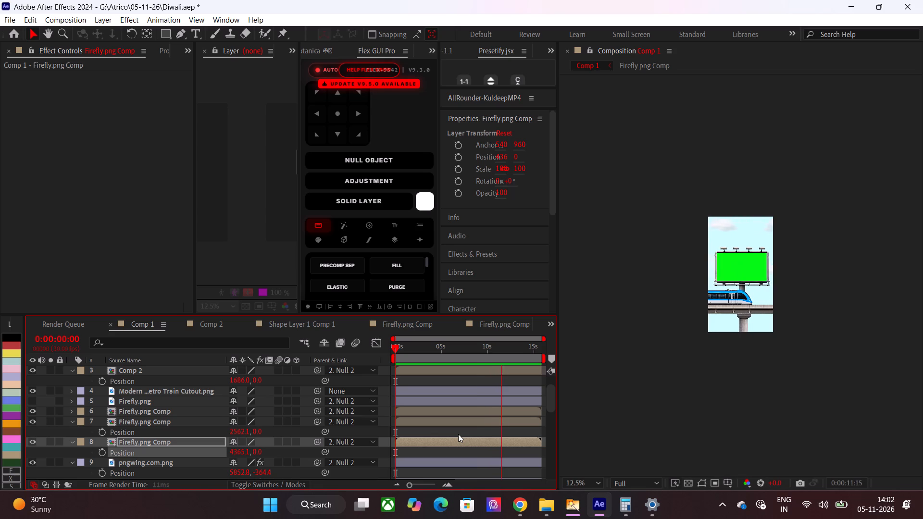
{"action": "left_click", "coordinate": [590, 485]}
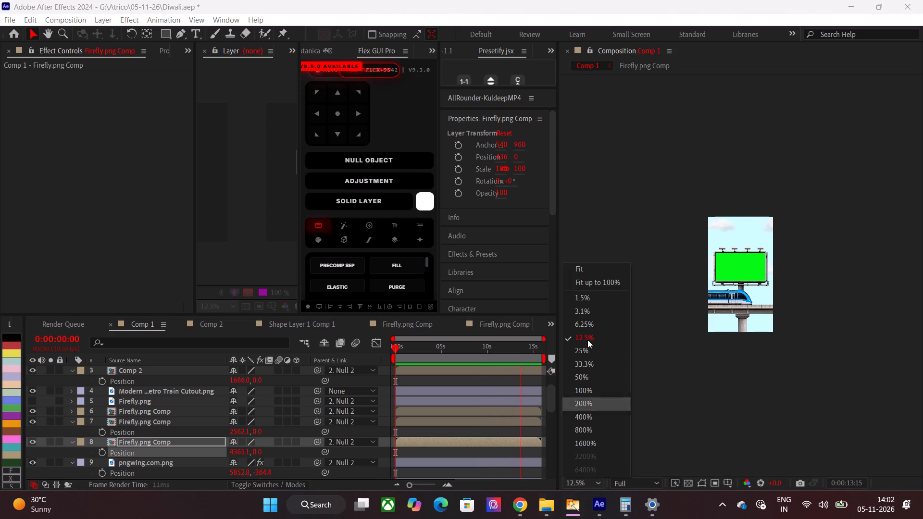
{"action": "left_click", "coordinate": [592, 281]}
{"action": "left_click_drag", "start_coordinate": [468, 351], "coordinate": [397, 358]}
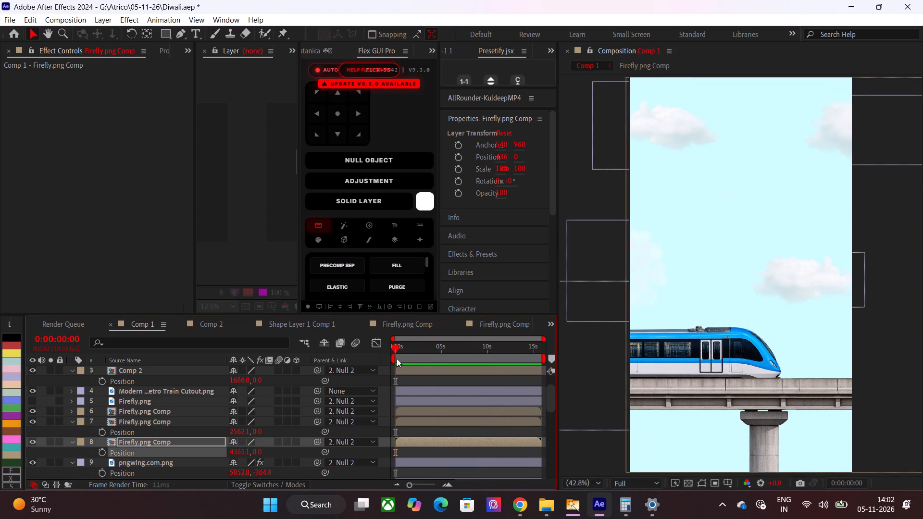
{"action": "left_click_drag", "start_coordinate": [397, 358], "coordinate": [413, 387]}
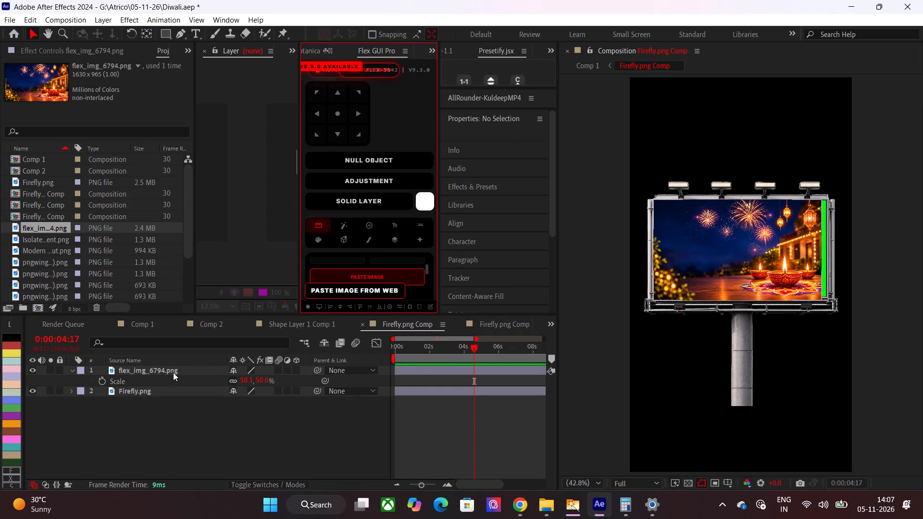
{"action": "left_click", "coordinate": [179, 379]}
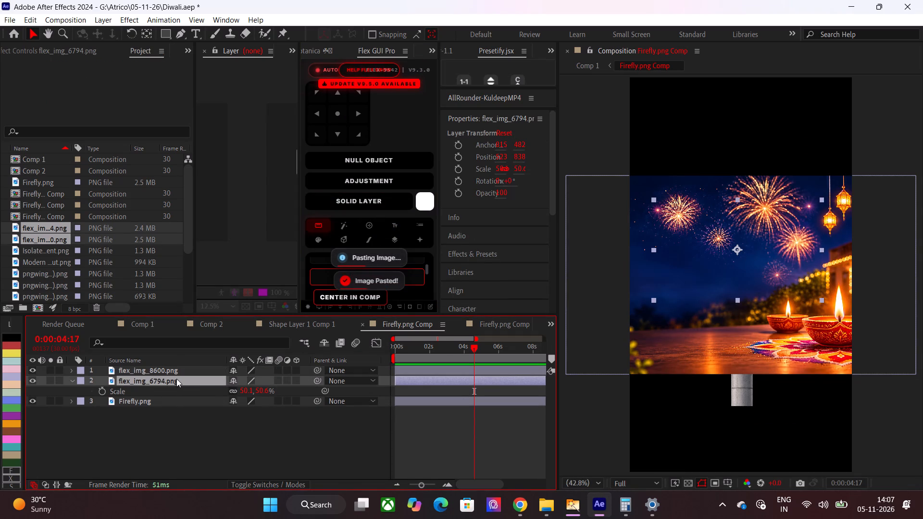
{"action": "key", "text": "Delete"}
Scale the new Diwali image to 49% and centre it horizontally over the billboard's green screen, at about 540, 832.
{"action": "left_click", "coordinate": [185, 372]}
{"action": "key", "text": "s"}
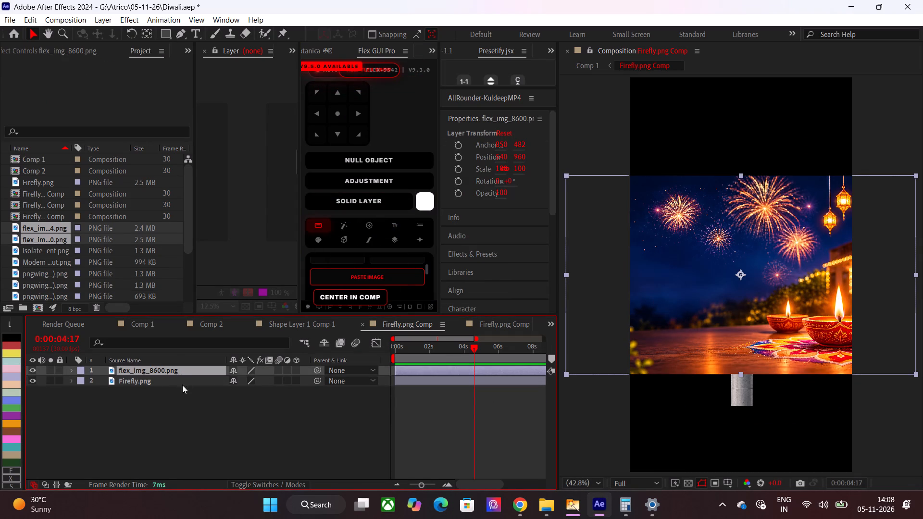
{"action": "left_click_drag", "start_coordinate": [249, 380], "coordinate": [217, 380]}
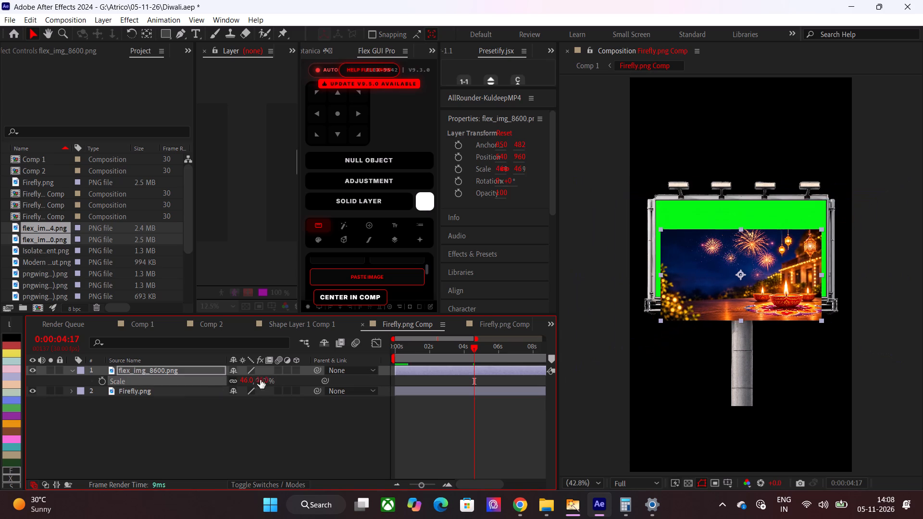
{"action": "left_click_drag", "start_coordinate": [726, 284], "coordinate": [727, 257]}
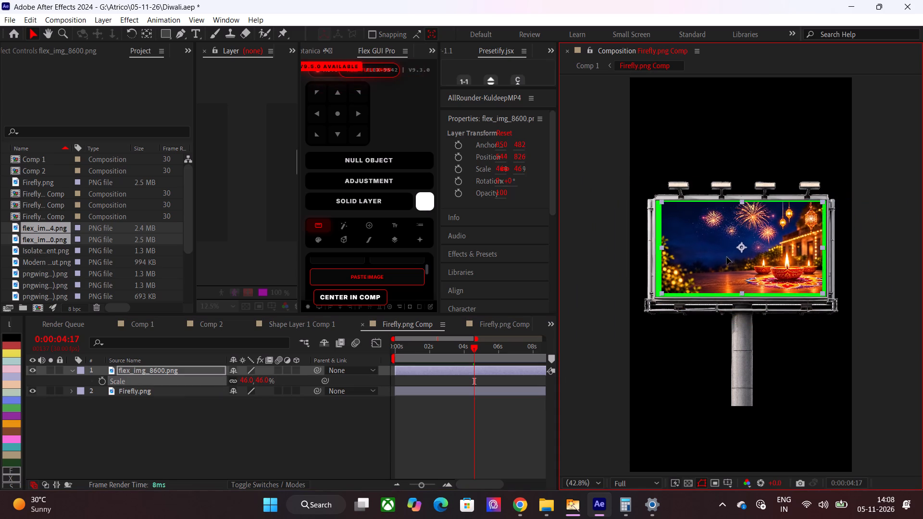
{"action": "left_click_drag", "start_coordinate": [727, 257], "coordinate": [725, 259]}
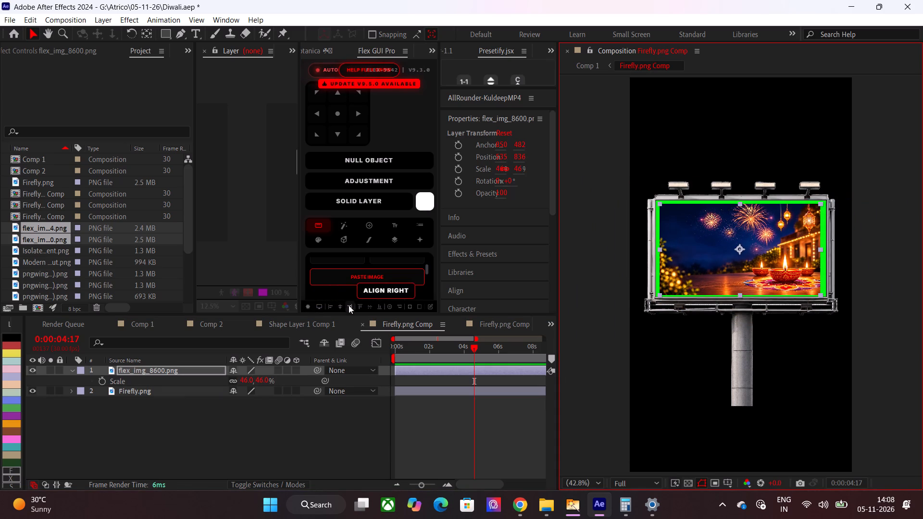
{"action": "left_click", "coordinate": [343, 303]}
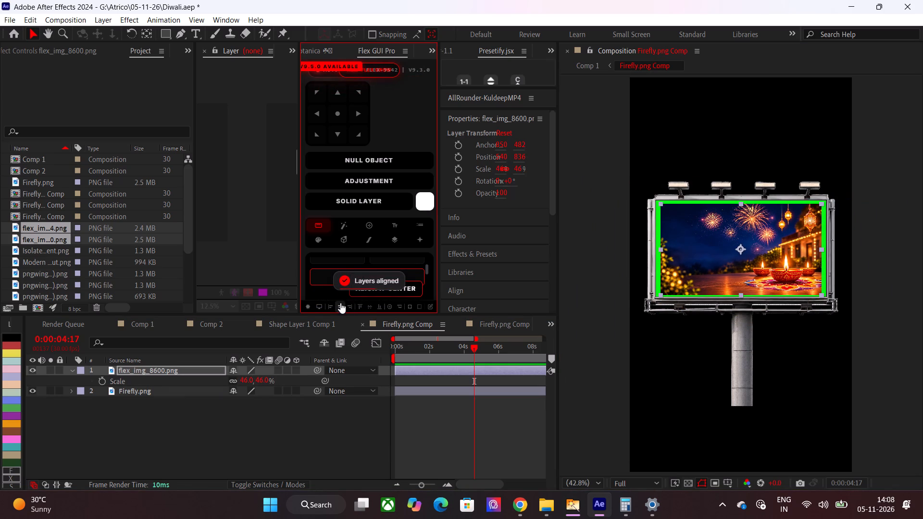
{"action": "key", "text": "Up"}
{"action": "key", "text": "Up"}
{"action": "key", "text": "Up"}
{"action": "key", "text": "Down"}
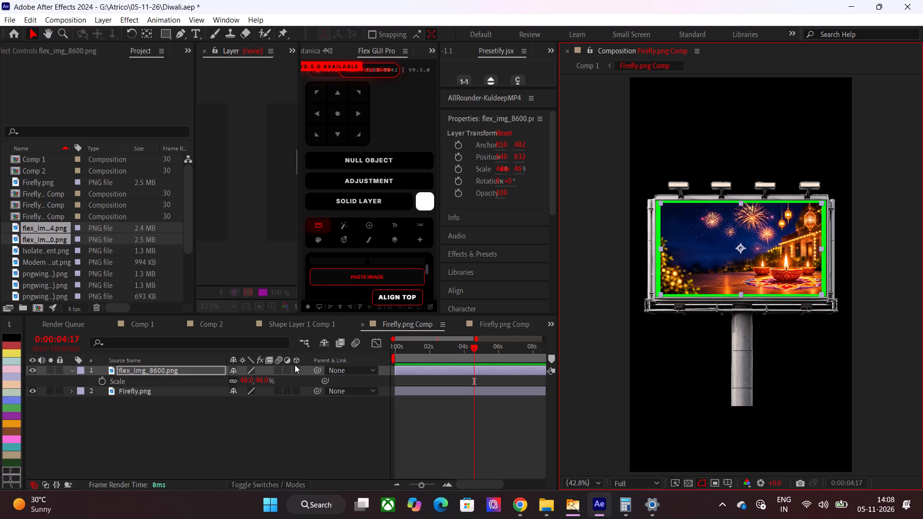
{"action": "left_click", "coordinate": [263, 381]}
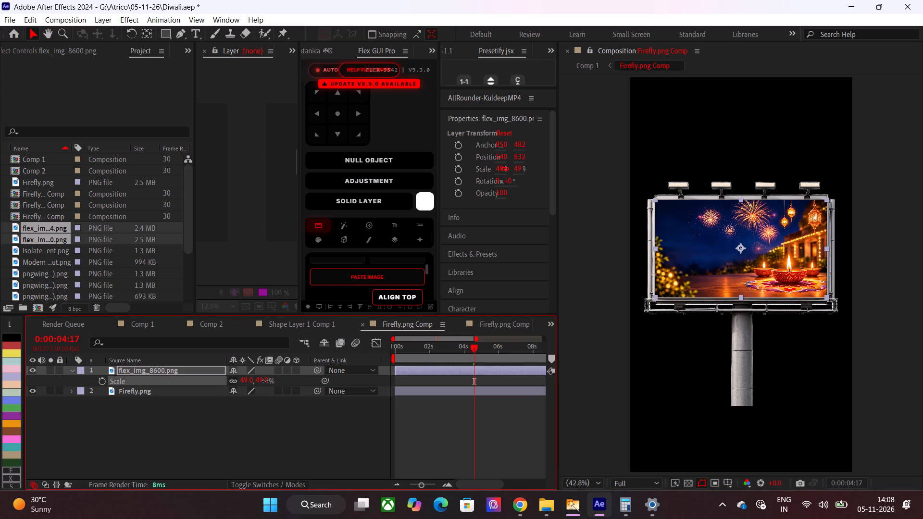
{"action": "left_click", "coordinate": [396, 415]}
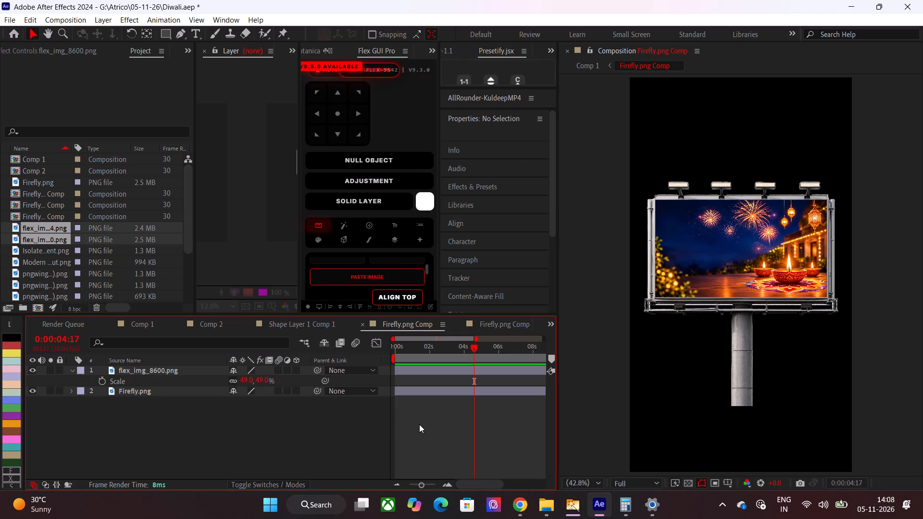
Move the Diwali image layer below the Firefly.png billboard layer.
{"action": "left_click", "coordinate": [422, 370]}
{"action": "left_click_drag", "start_coordinate": [162, 372], "coordinate": [157, 395]}
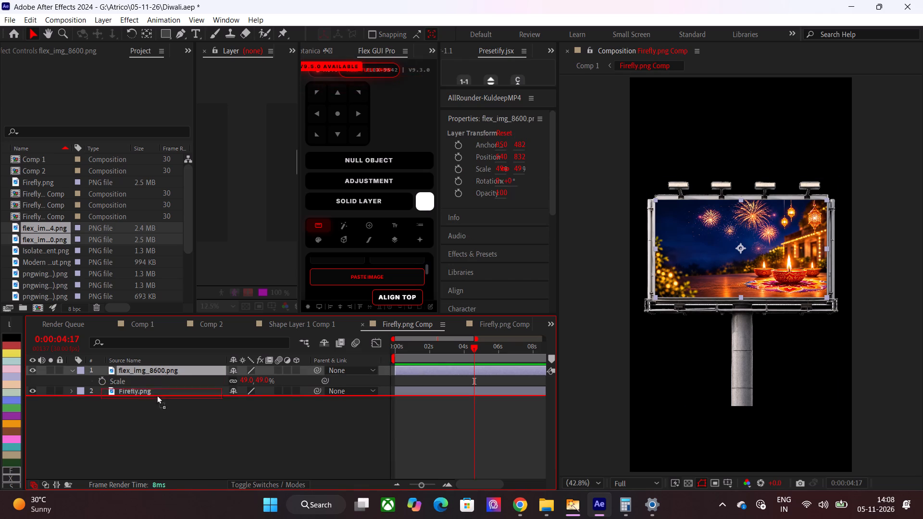
{"action": "left_click_drag", "start_coordinate": [157, 395], "coordinate": [157, 401]}
Apply Keylight (1.2) to the Firefly.png layer and sample the billboard's green as the Screen Colour.
{"action": "left_click", "coordinate": [163, 373]}
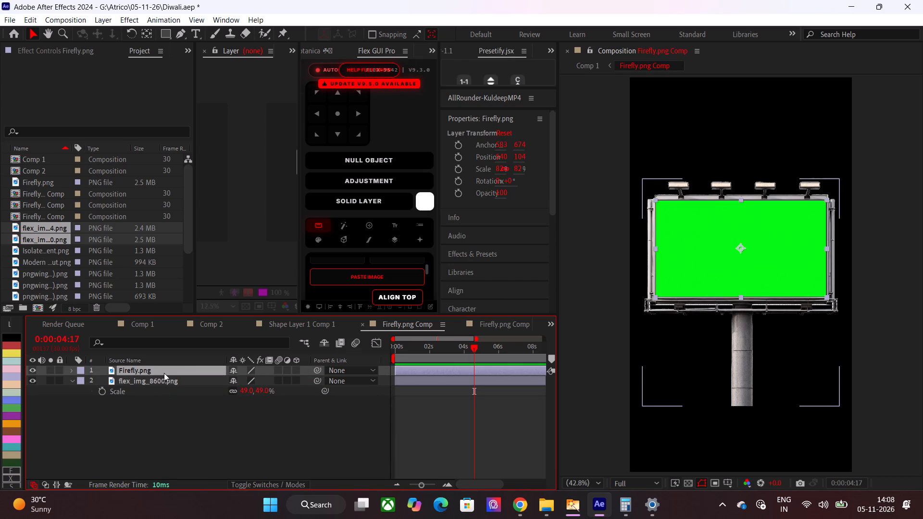
{"action": "key", "text": "ctrl+Tab"}
{"action": "type", "text": "key"}
{"action": "left_click", "coordinate": [164, 373]}
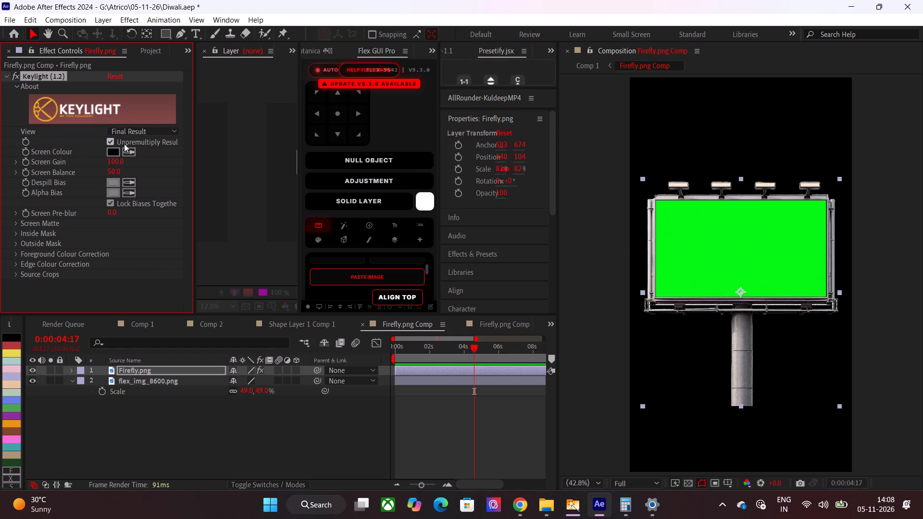
{"action": "left_click", "coordinate": [128, 154]}
{"action": "left_click", "coordinate": [728, 221]}
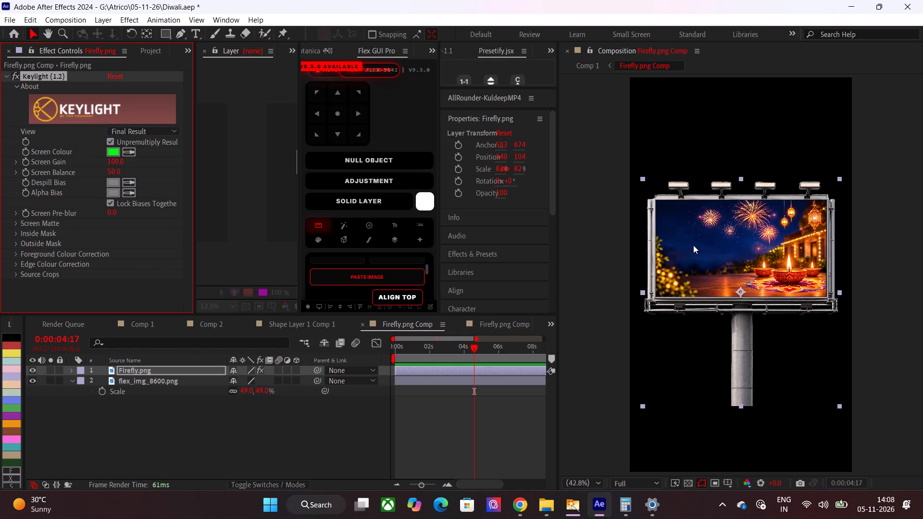
{"action": "left_click", "coordinate": [472, 446]}
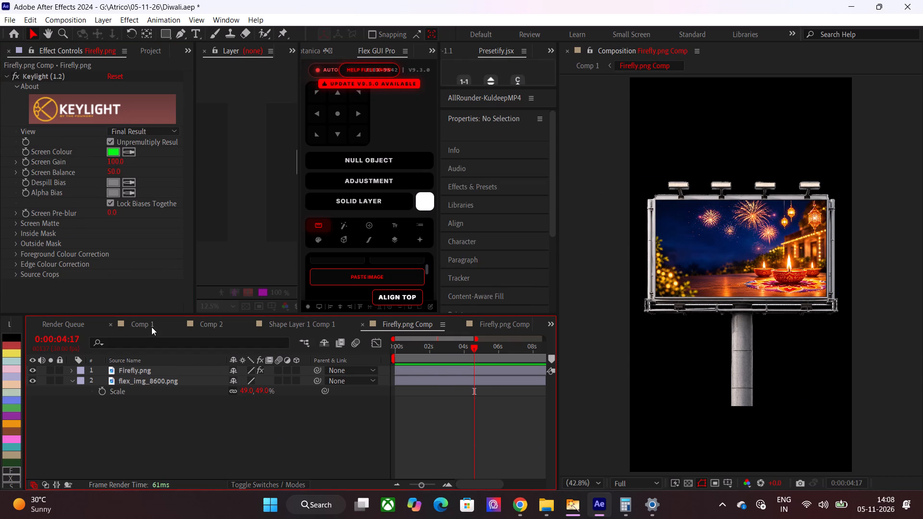
In Comp 1, go to about 0:00:03:19 and apply Gradient Ramp to the Pale Cyan Solid 1 background.
{"action": "left_click", "coordinate": [151, 326]}
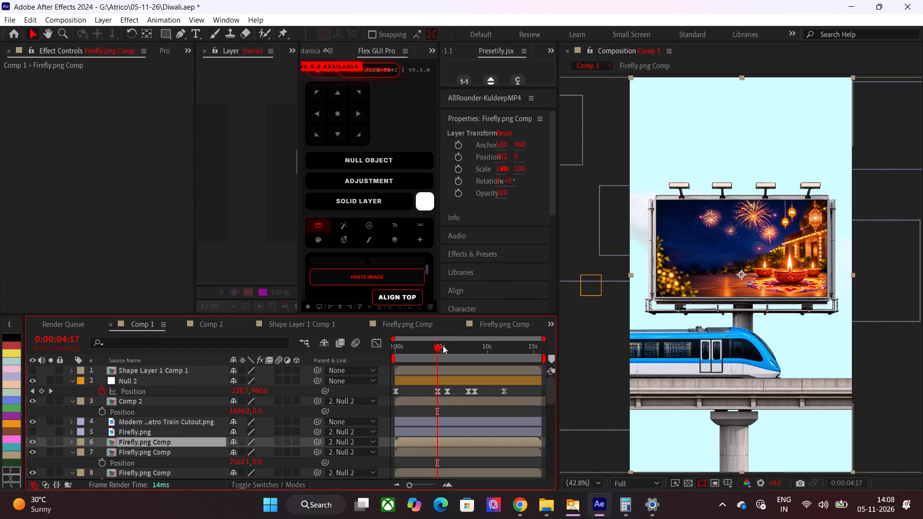
{"action": "left_click_drag", "start_coordinate": [439, 348], "coordinate": [431, 349]}
{"action": "scroll", "coordinate": [146, 412], "scroll_direction": "down", "scroll_amount": 6}
{"action": "scroll", "coordinate": [159, 450], "scroll_direction": "down", "scroll_amount": 7}
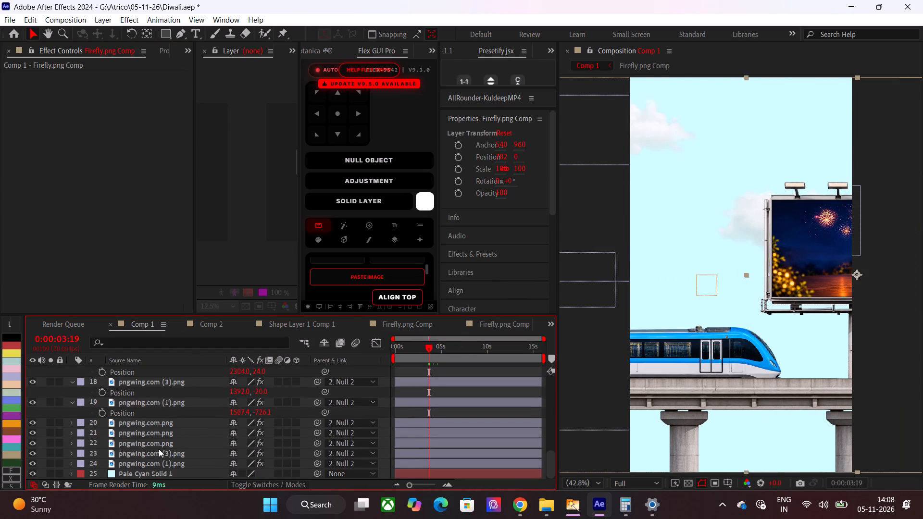
{"action": "scroll", "coordinate": [159, 449], "scroll_direction": "down", "scroll_amount": 5}
{"action": "left_click", "coordinate": [155, 474]}
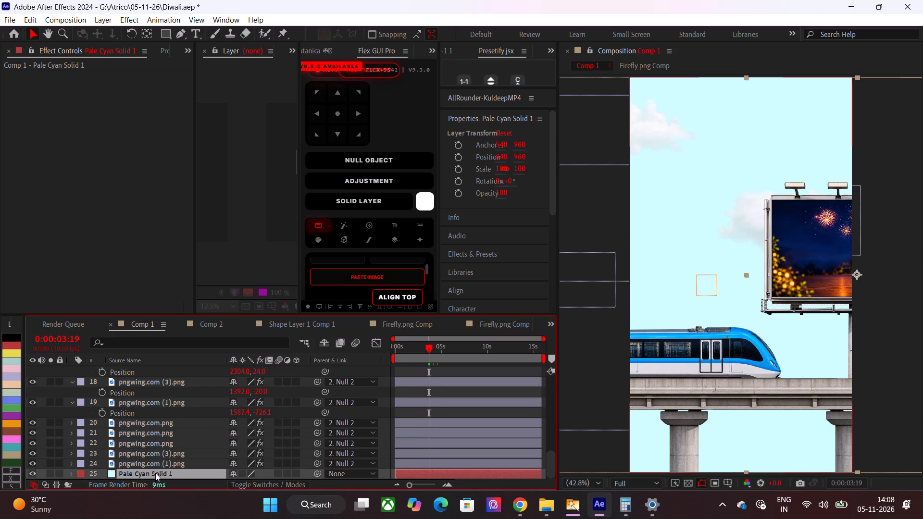
{"action": "key", "text": "ctrl+Tab"}
{"action": "type", "text": "gradie"}
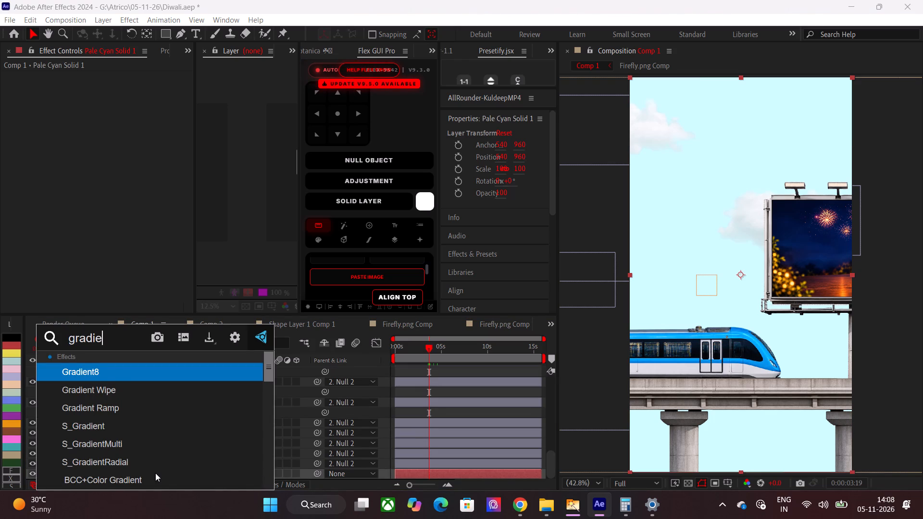
{"action": "left_click", "coordinate": [104, 411]}
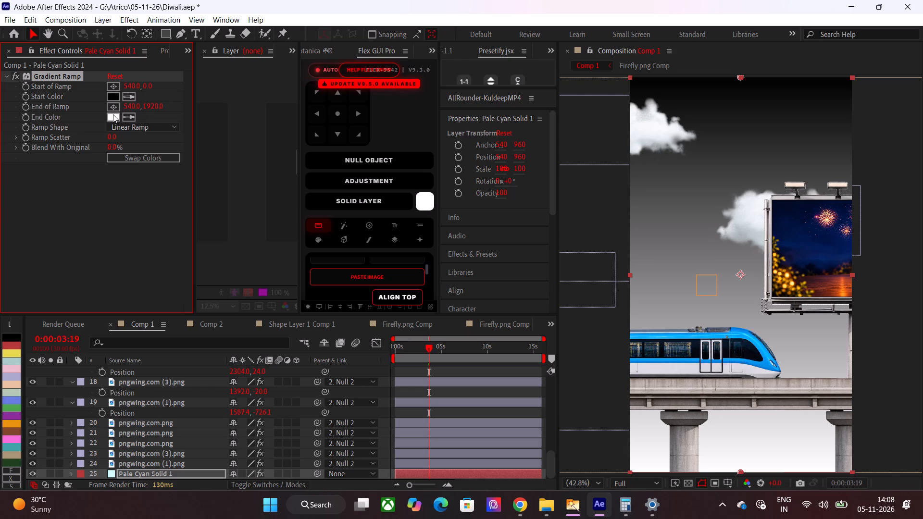
Set the Gradient Ramp's Start Color to dark blue 011544, sampled from the night sky in the billboard image.
{"action": "left_click", "coordinate": [113, 97]}
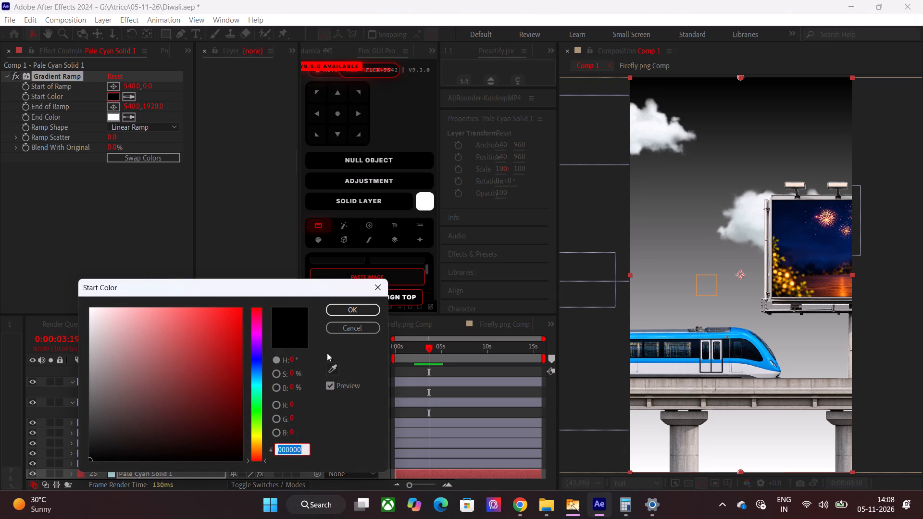
{"action": "left_click", "coordinate": [332, 367]}
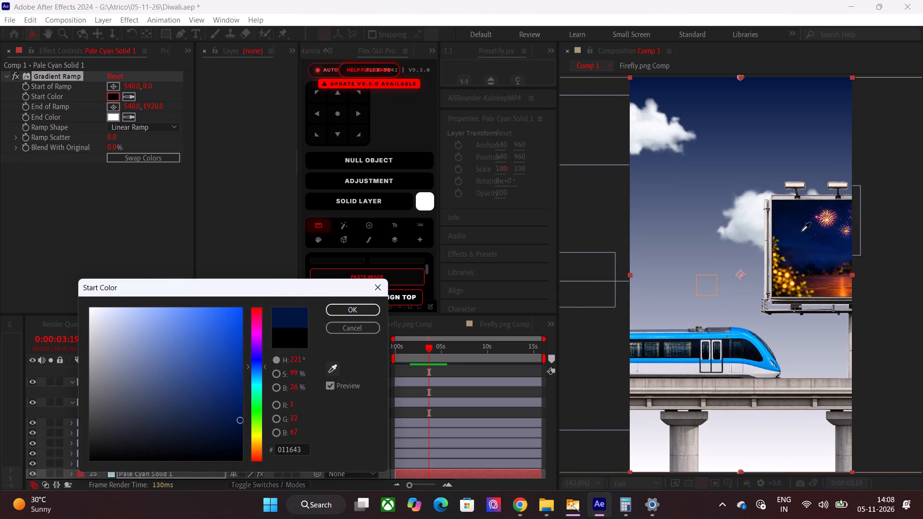
{"action": "left_click", "coordinate": [802, 231]}
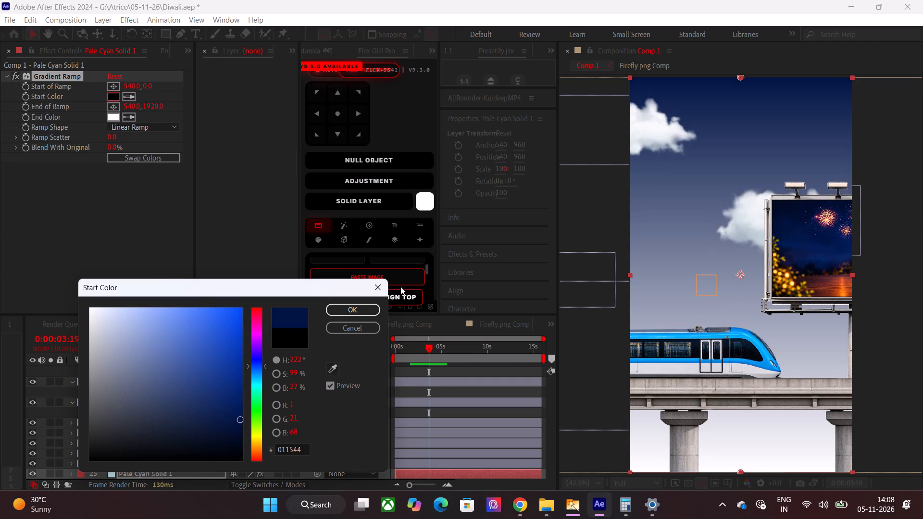
{"action": "left_click", "coordinate": [359, 307]}
{"action": "left_click", "coordinate": [422, 409]}
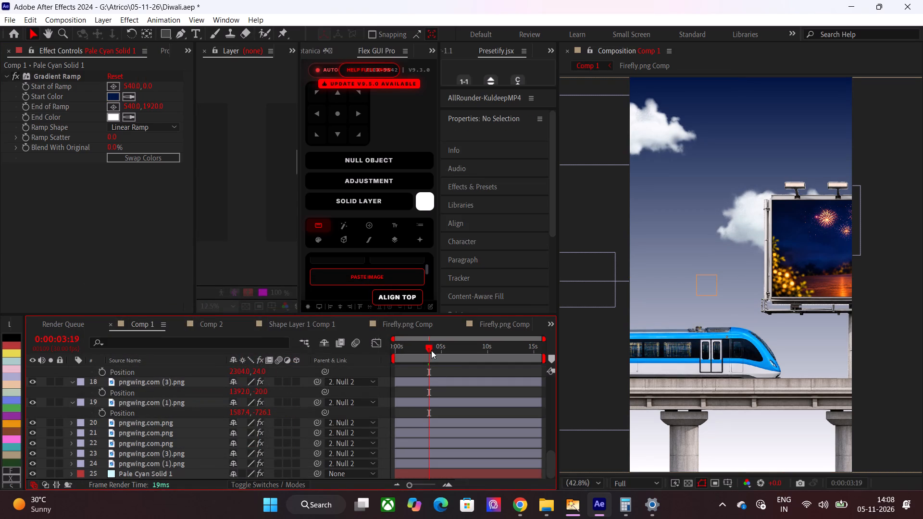
Scrub Comp 1 between about 0:00:02:12 and 0:00:05:08 and examine the keyed Diwali billboard against the gradient sky.
{"action": "left_click_drag", "start_coordinate": [424, 350], "coordinate": [437, 350]}
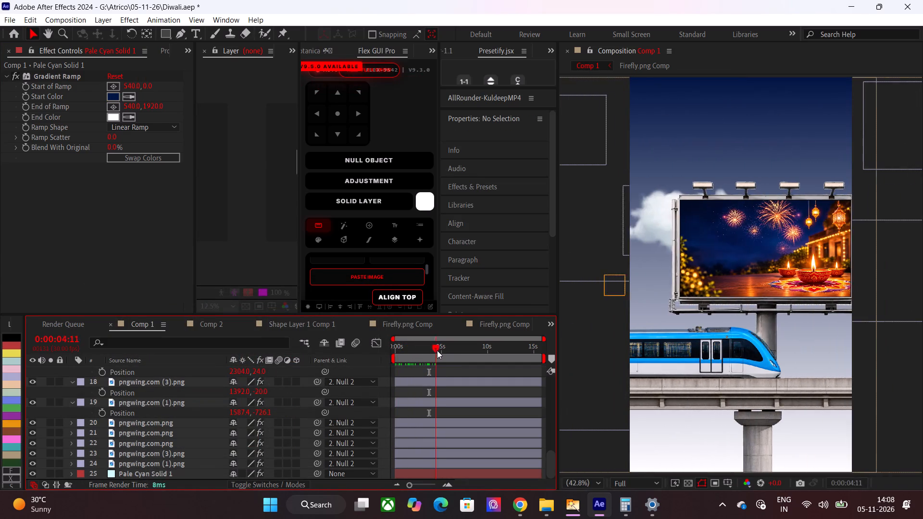
{"action": "left_click_drag", "start_coordinate": [437, 350], "coordinate": [421, 354]}
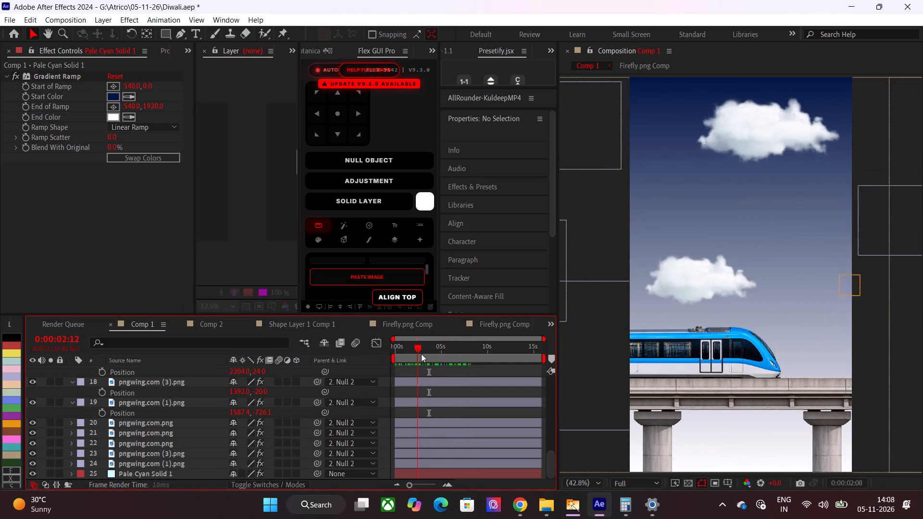
{"action": "left_click_drag", "start_coordinate": [421, 354], "coordinate": [444, 354]}
{"action": "scroll", "coordinate": [773, 185], "scroll_direction": "up", "scroll_amount": 1}
{"action": "scroll", "coordinate": [750, 145], "scroll_direction": "up", "scroll_amount": 1}
{"action": "scroll", "coordinate": [750, 145], "scroll_direction": "down", "scroll_amount": 1}
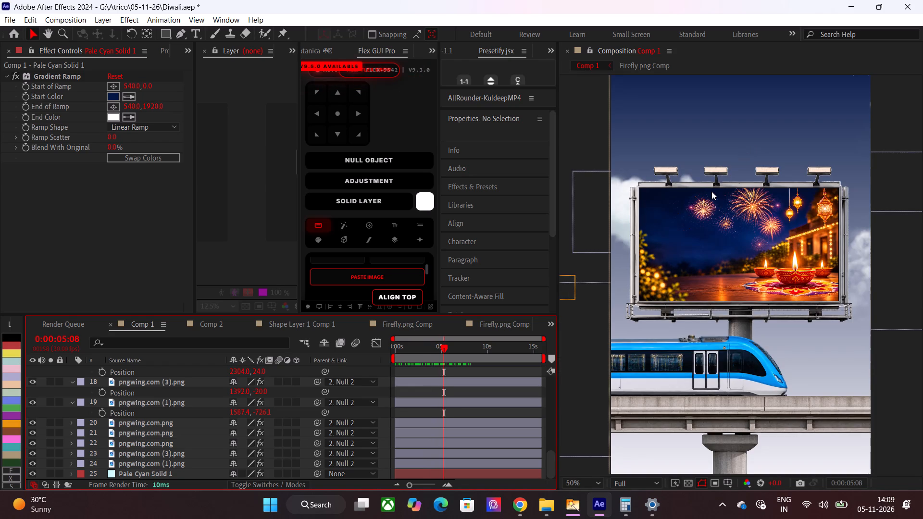
{"action": "scroll", "coordinate": [711, 191], "scroll_direction": "down", "scroll_amount": 1}
{"action": "scroll", "coordinate": [733, 239], "scroll_direction": "up", "scroll_amount": 1}
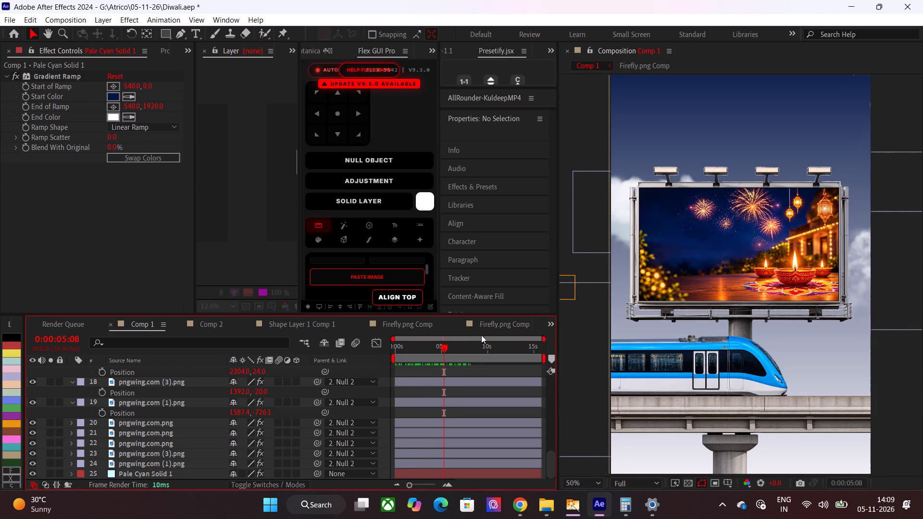
{"action": "scroll", "coordinate": [182, 432], "scroll_direction": "down", "scroll_amount": 1}
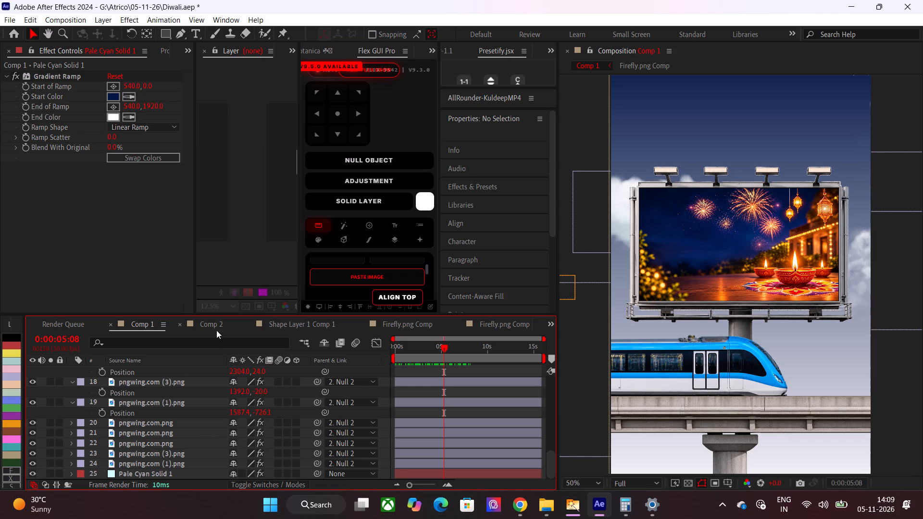
{"action": "scroll", "coordinate": [137, 421], "scroll_direction": "down", "scroll_amount": 2}
{"action": "scroll", "coordinate": [141, 416], "scroll_direction": "up", "scroll_amount": 6}
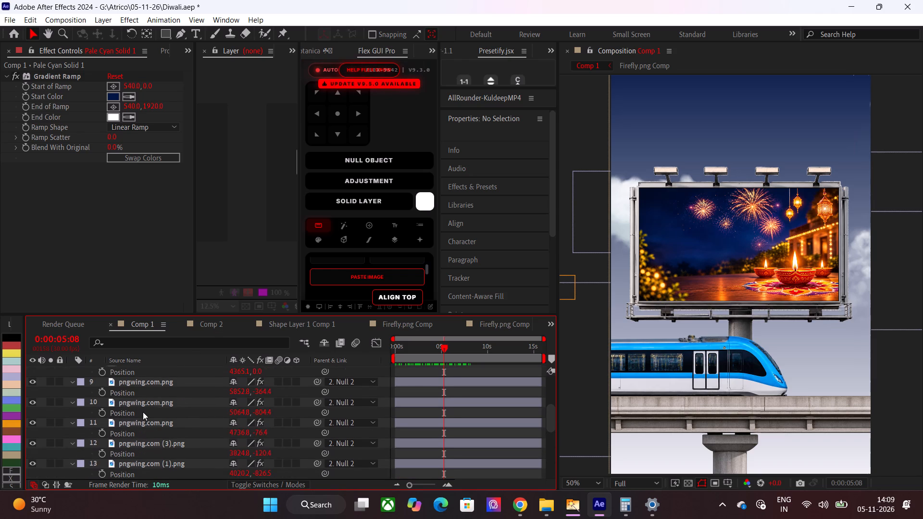
In Firefly.png Comp, apply the Simple Choker effect to the Firefly.png billboard layer.
{"action": "left_click", "coordinate": [419, 330]}
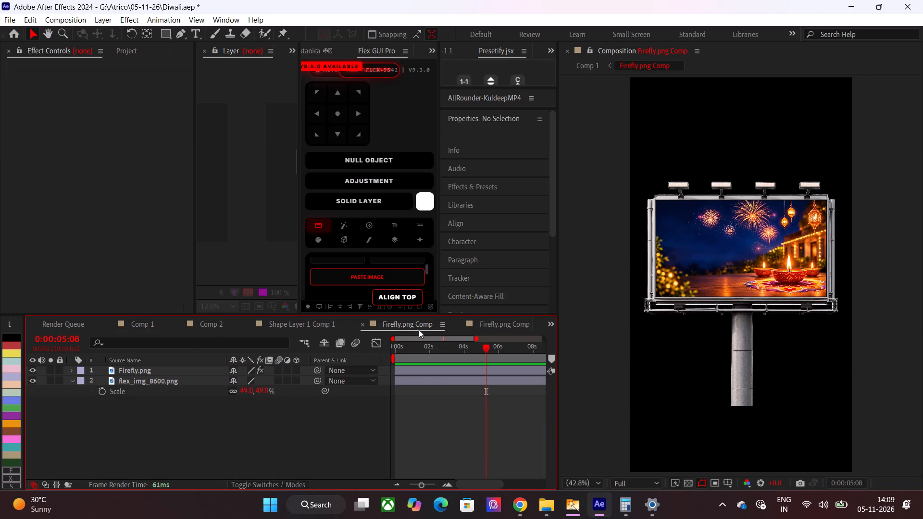
{"action": "left_click", "coordinate": [415, 380]}
{"action": "left_click", "coordinate": [419, 372]}
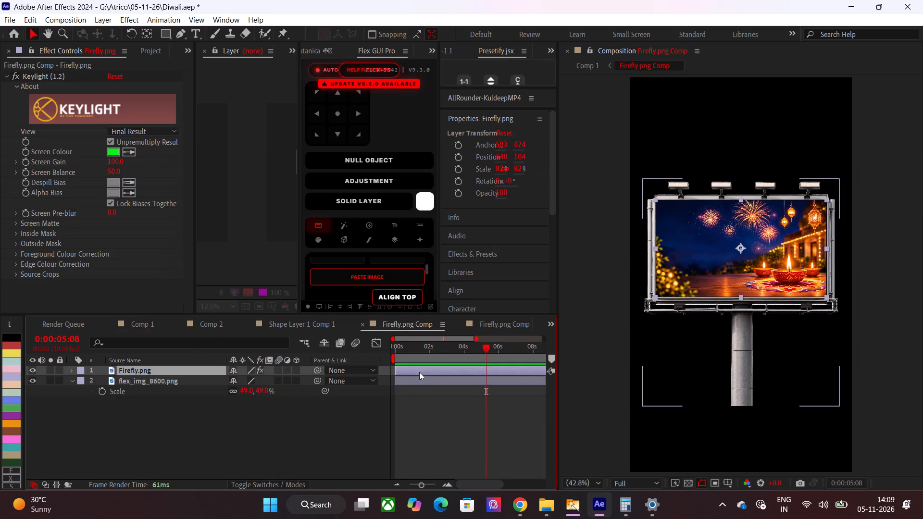
{"action": "scroll", "coordinate": [814, 210], "scroll_direction": "up", "scroll_amount": 1}
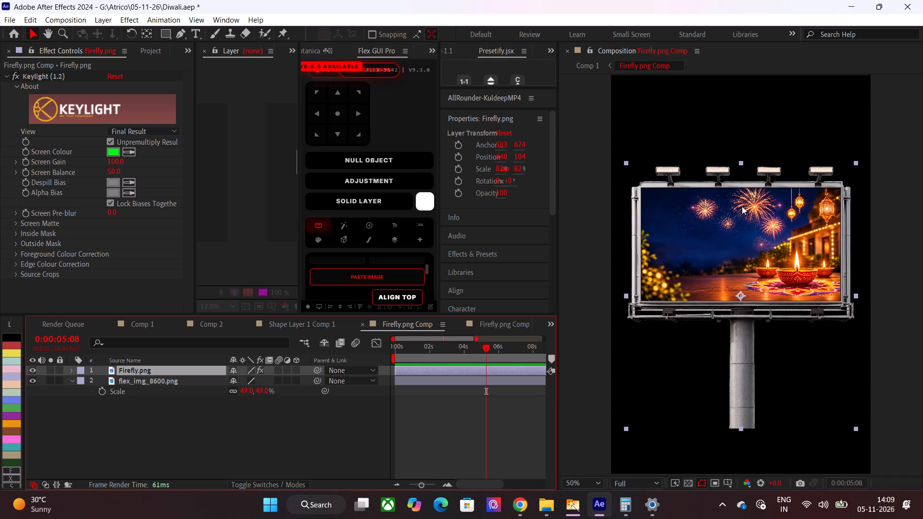
{"action": "key", "text": "ctrl+Tab"}
{"action": "type", "text": "simple c"}
{"action": "left_click", "coordinate": [686, 222]}
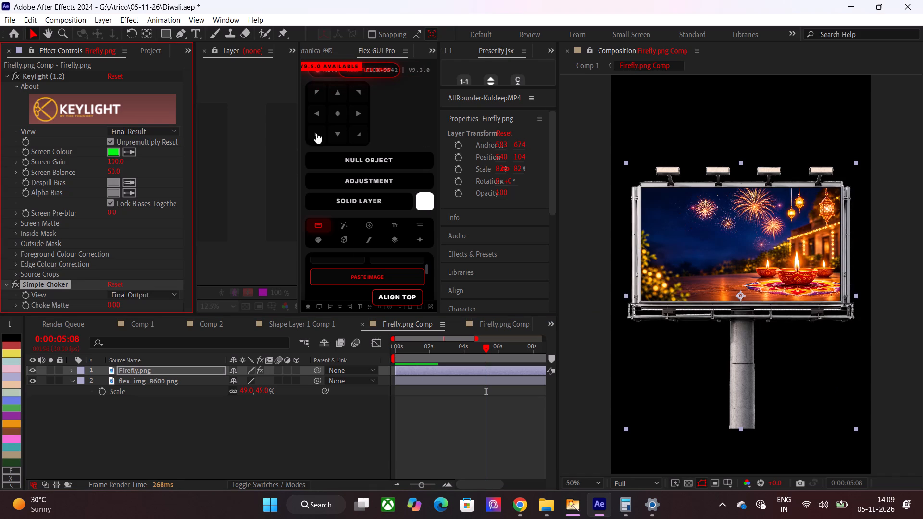
Try different Choke Matte amounts in the Firefly.png layer's Simple Choker, settling on a small positive value that tightens the keyed edge.
{"action": "scroll", "coordinate": [82, 209], "scroll_direction": "down", "scroll_amount": 2}
{"action": "left_click_drag", "start_coordinate": [111, 303], "coordinate": [138, 303]}
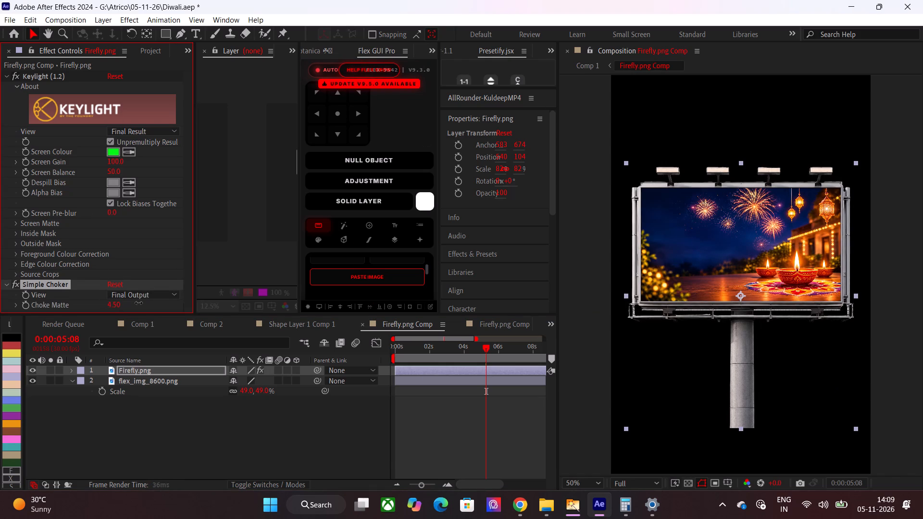
{"action": "left_click_drag", "start_coordinate": [138, 303], "coordinate": [137, 303]}
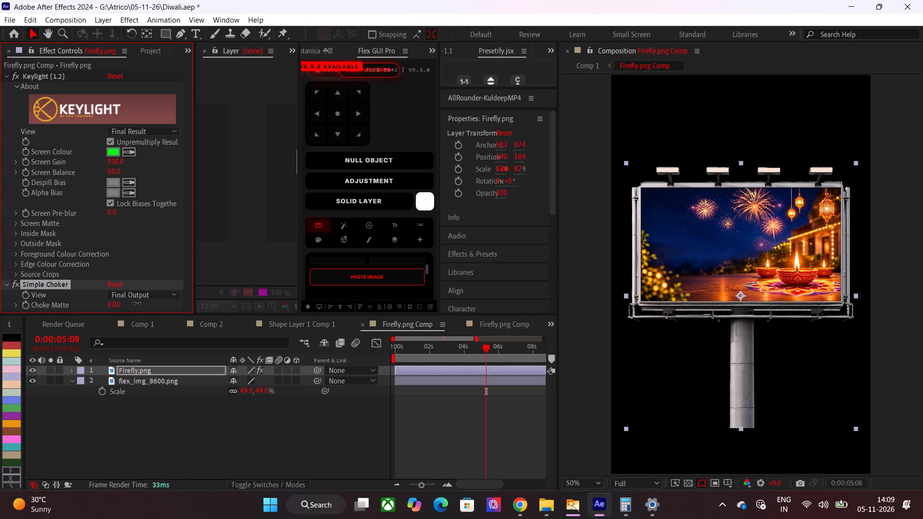
{"action": "left_click_drag", "start_coordinate": [137, 303], "coordinate": [139, 301]}
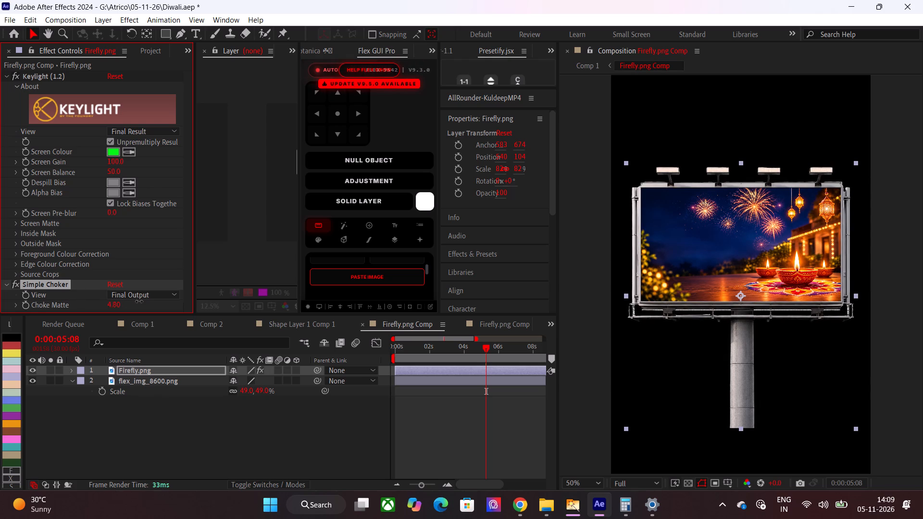
{"action": "left_click_drag", "start_coordinate": [139, 301], "coordinate": [194, 303]}
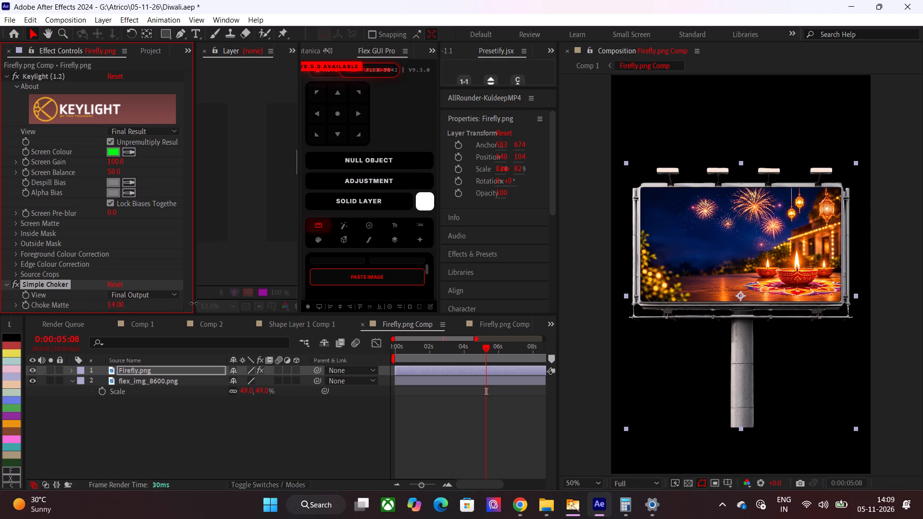
{"action": "left_click_drag", "start_coordinate": [194, 303], "coordinate": [210, 298]}
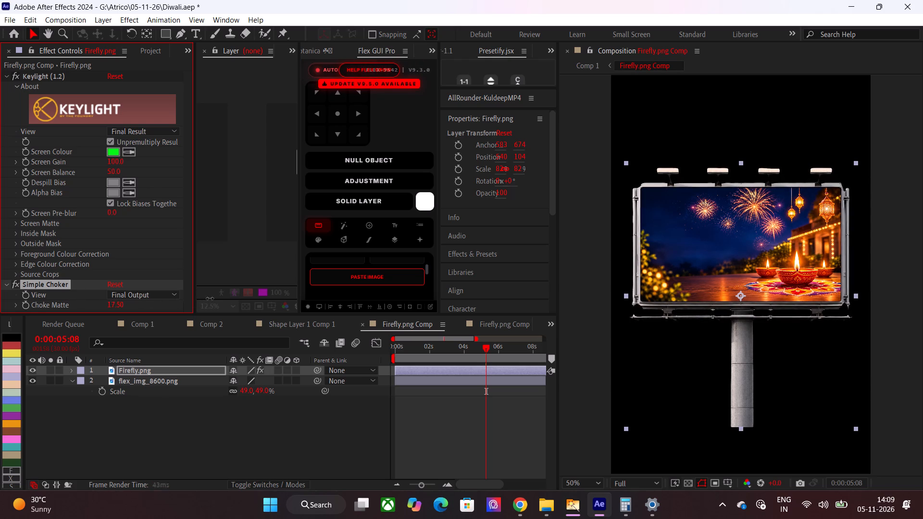
{"action": "left_click_drag", "start_coordinate": [210, 298], "coordinate": [112, 295]}
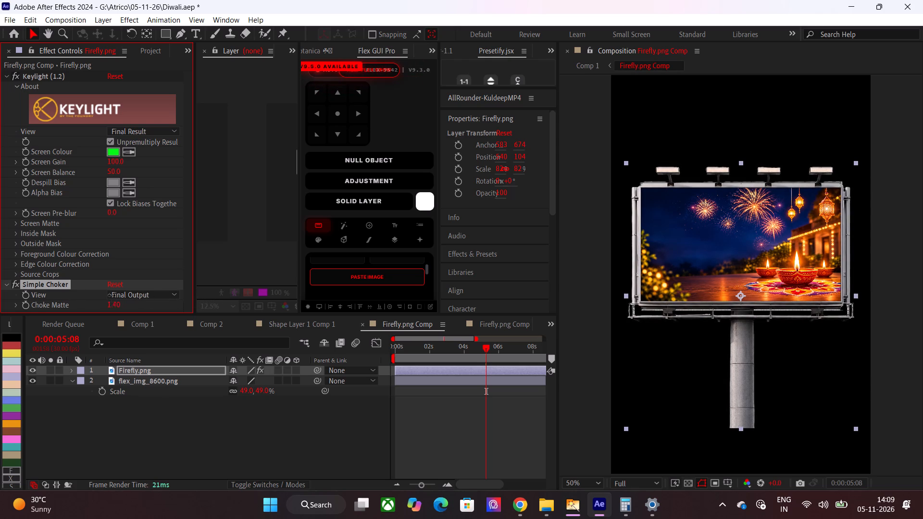
{"action": "left_click_drag", "start_coordinate": [112, 295], "coordinate": [137, 297]}
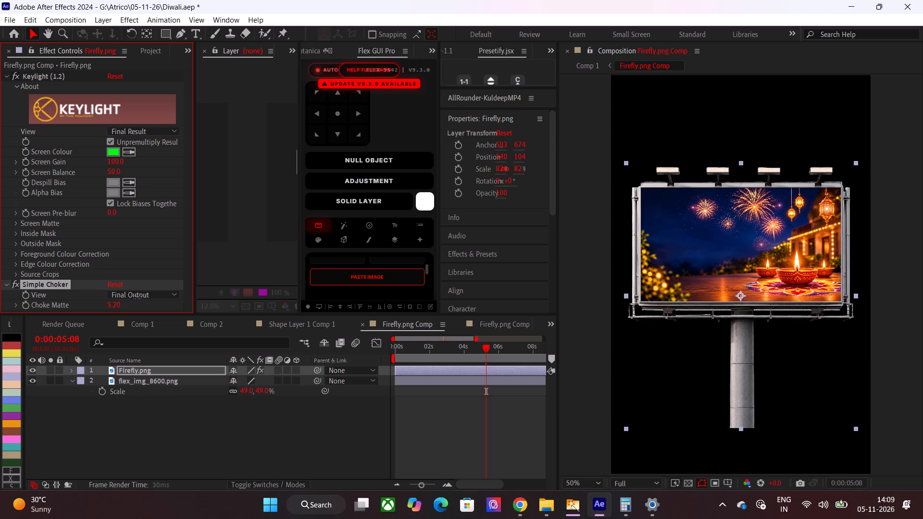
{"action": "left_click_drag", "start_coordinate": [137, 297], "coordinate": [147, 298]}
Return to Comp 1 and examine the billboard's choked edges and supports up close and in the full frame.
{"action": "left_click", "coordinate": [131, 329]}
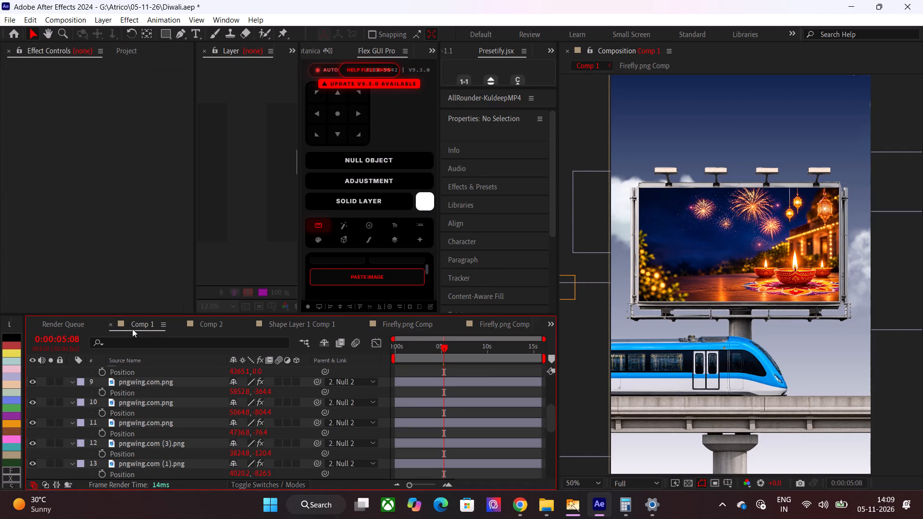
{"action": "scroll", "coordinate": [670, 311], "scroll_direction": "up", "scroll_amount": 1}
{"action": "scroll", "coordinate": [708, 330], "scroll_direction": "up", "scroll_amount": 1}
{"action": "scroll", "coordinate": [707, 340], "scroll_direction": "down", "scroll_amount": 1}
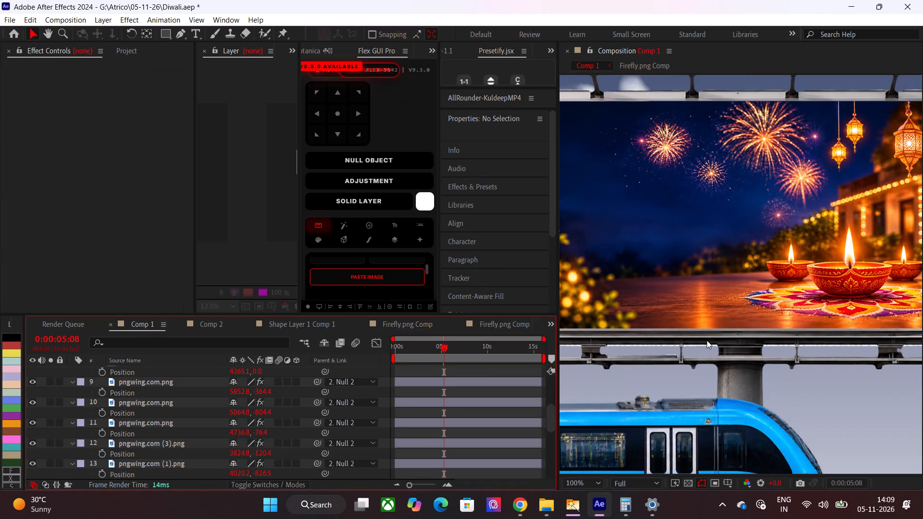
{"action": "scroll", "coordinate": [691, 362], "scroll_direction": "down", "scroll_amount": 1}
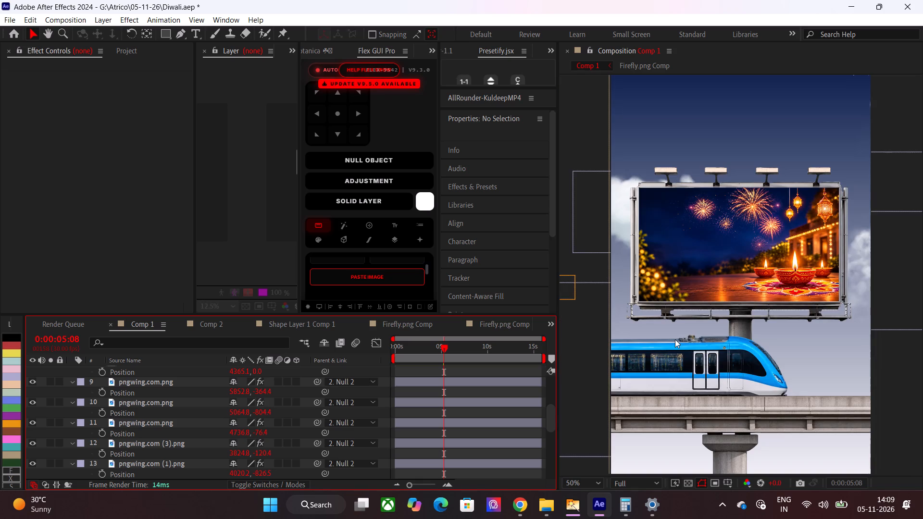
{"action": "scroll", "coordinate": [672, 328], "scroll_direction": "down", "scroll_amount": 1}
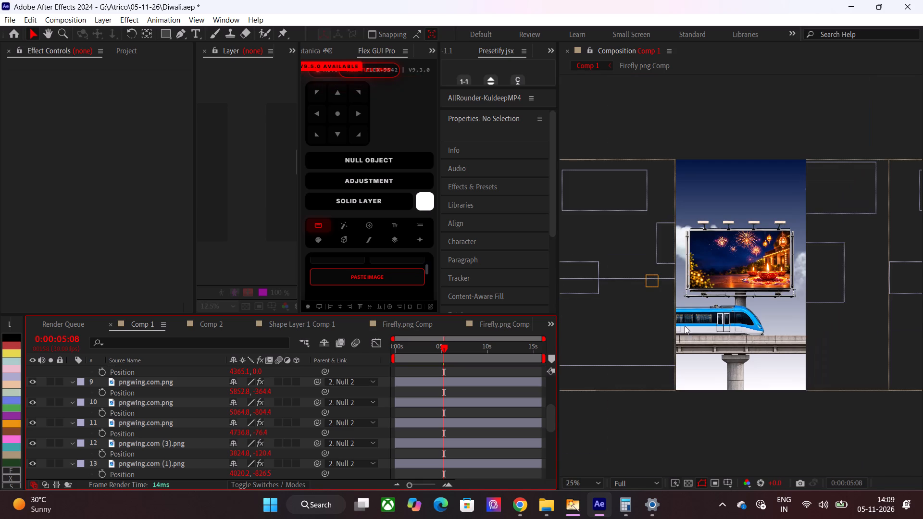
{"action": "scroll", "coordinate": [688, 325], "scroll_direction": "up", "scroll_amount": 1}
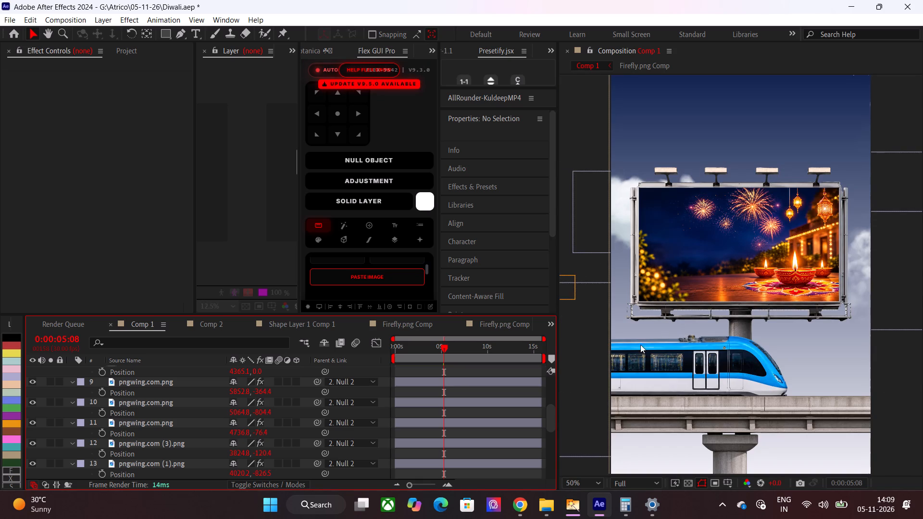
{"action": "left_click", "coordinate": [121, 53]}
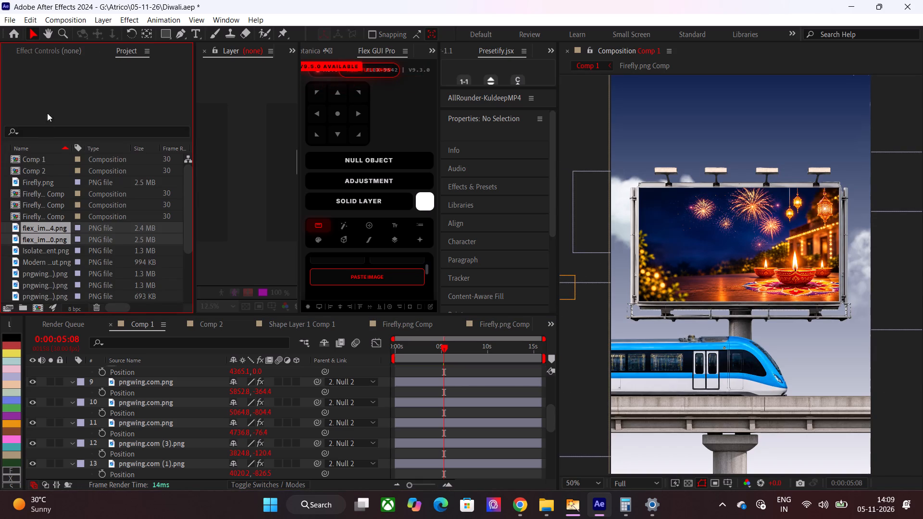
Move the Gradient Ramp's Start of Ramp on Pale Cyan Solid 1 down to about 580, 932, within the billboard image.
{"action": "scroll", "coordinate": [125, 398], "scroll_direction": "down", "scroll_amount": 13}
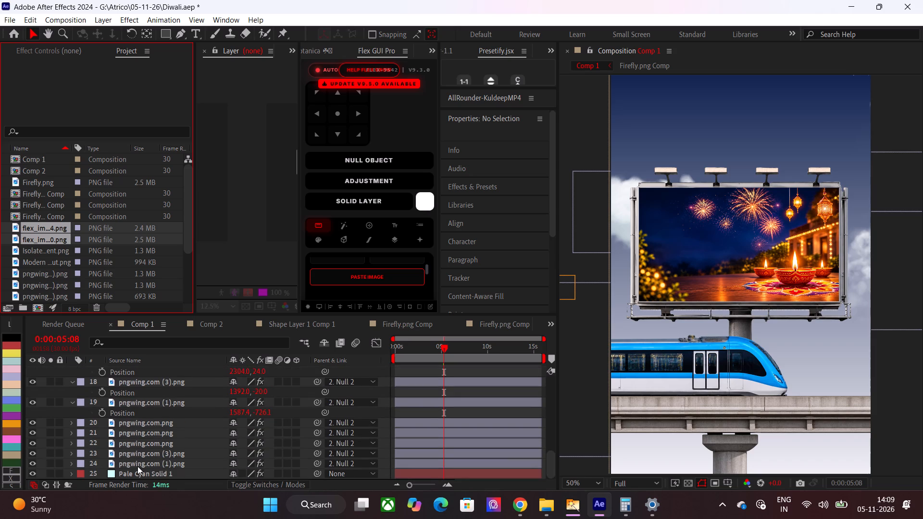
{"action": "left_click", "coordinate": [132, 474]}
{"action": "left_click", "coordinate": [67, 47]}
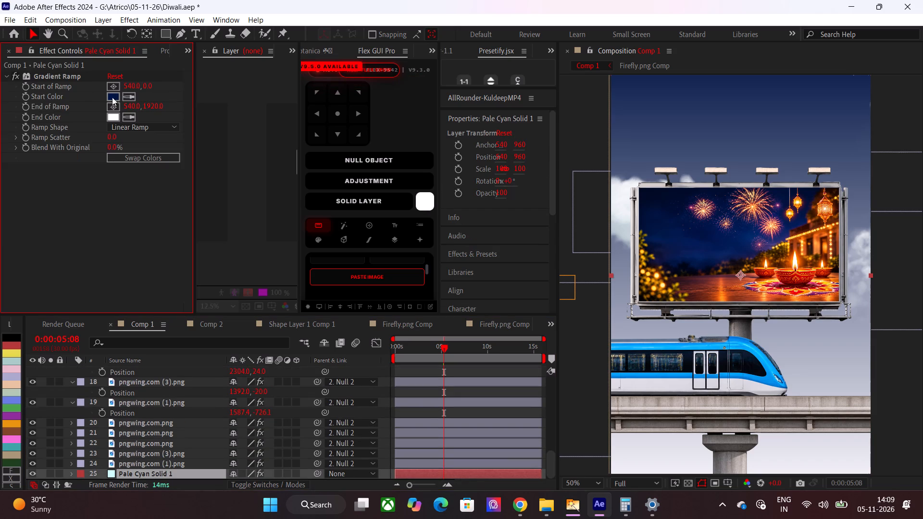
{"action": "left_click", "coordinate": [112, 85]}
{"action": "left_click", "coordinate": [745, 236]}
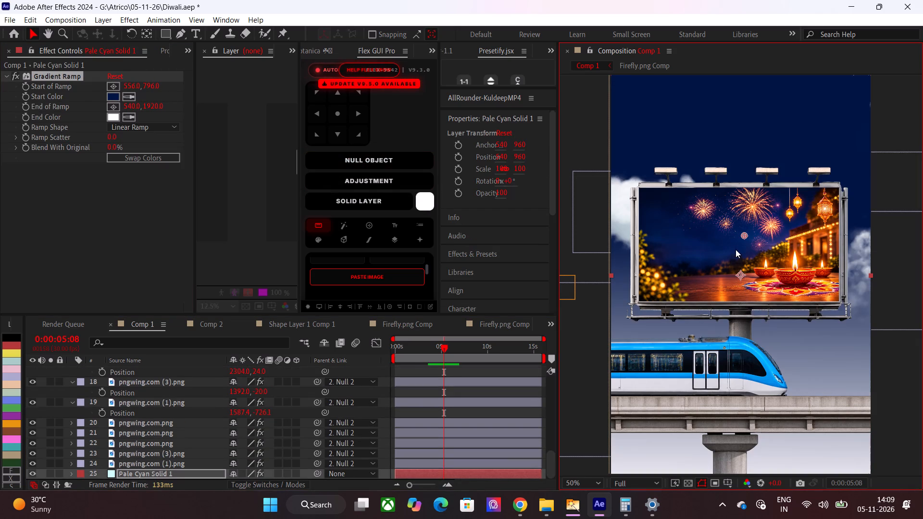
{"action": "left_click_drag", "start_coordinate": [746, 235], "coordinate": [749, 256]}
{"action": "left_click_drag", "start_coordinate": [749, 256], "coordinate": [750, 258]}
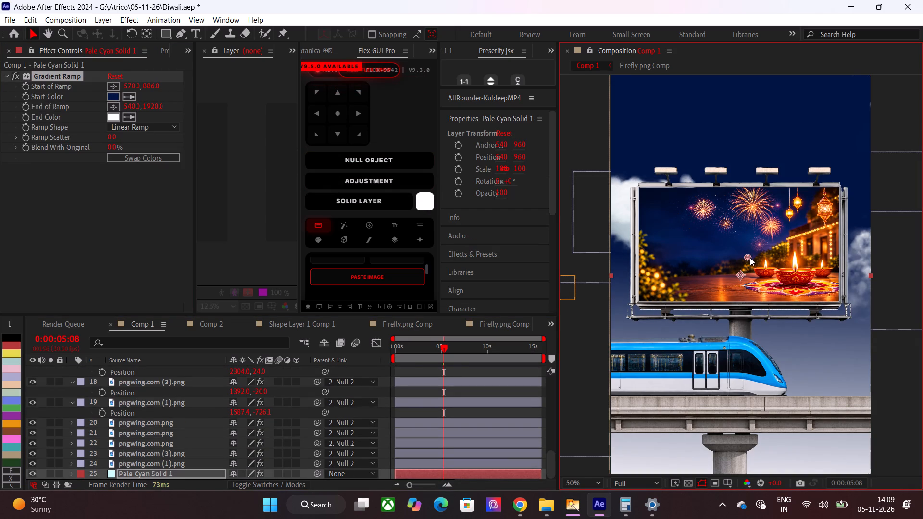
{"action": "left_click_drag", "start_coordinate": [750, 258], "coordinate": [751, 266]}
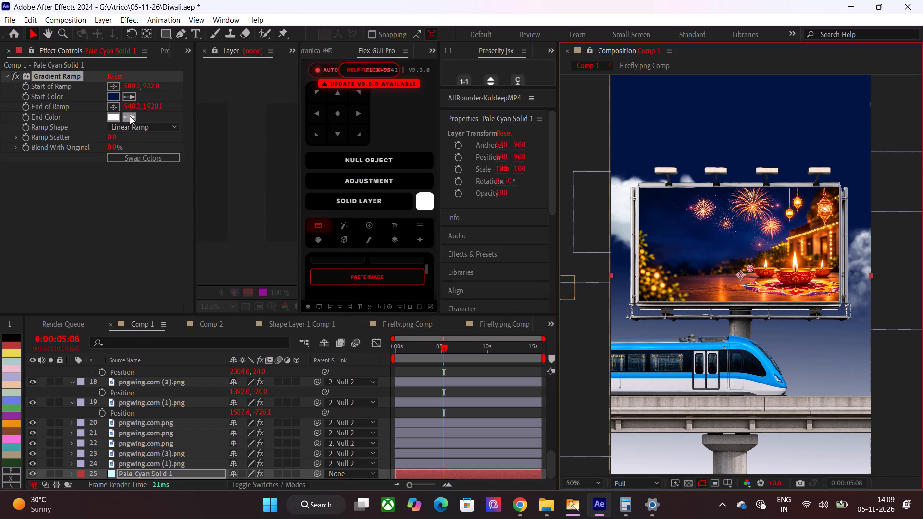
Set the Gradient Ramp's End Color to light blue 86AAFF, starting from the sampled dark blue Start Color.
{"action": "left_click", "coordinate": [130, 116]}
{"action": "left_click", "coordinate": [116, 96]}
{"action": "left_click", "coordinate": [110, 119]}
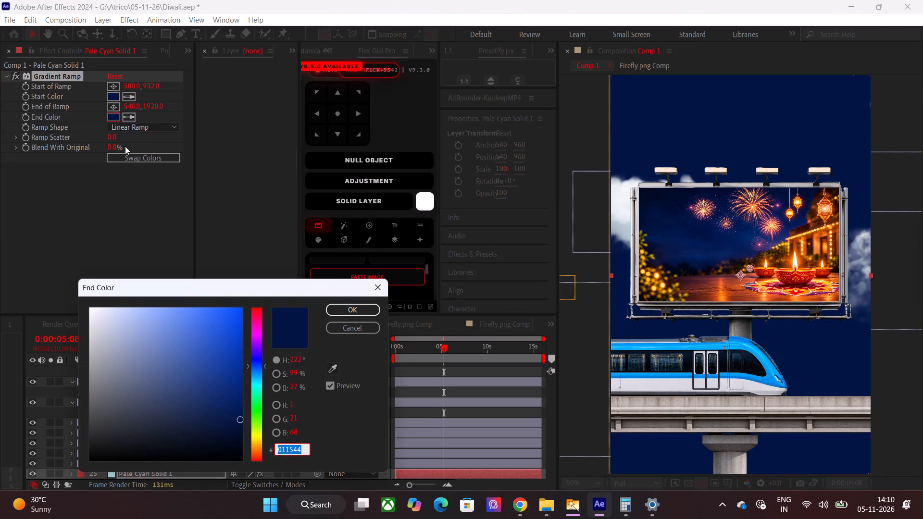
{"action": "left_click_drag", "start_coordinate": [188, 377], "coordinate": [173, 377]}
{"action": "left_click_drag", "start_coordinate": [176, 372], "coordinate": [165, 336]}
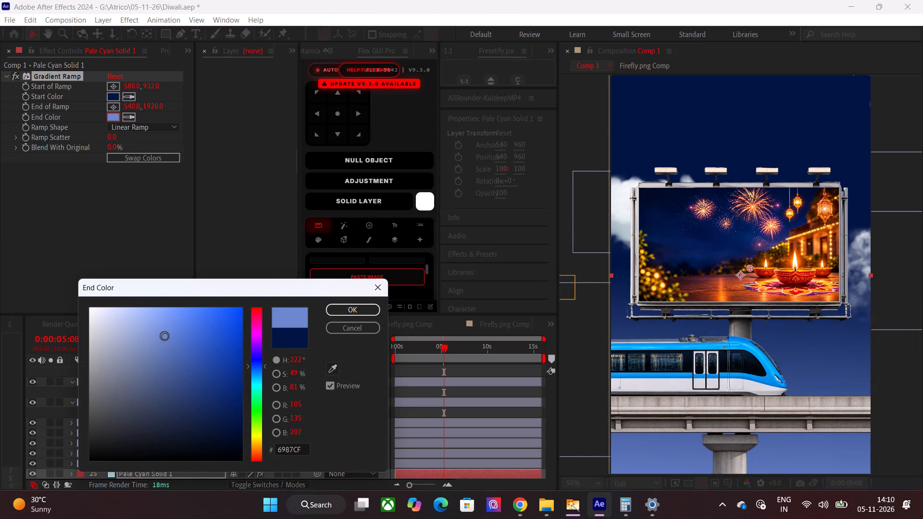
{"action": "left_click_drag", "start_coordinate": [168, 338], "coordinate": [162, 303]}
{"action": "left_click", "coordinate": [366, 311]}
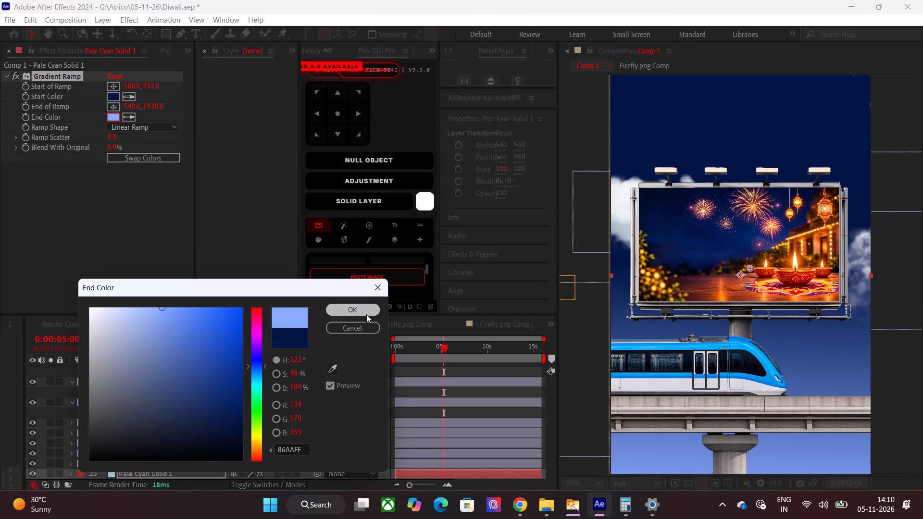
Lower the opacity of all the pngwing cloud layers in Comp 1 together to 36%.
{"action": "left_click", "coordinate": [442, 415]}
{"action": "left_click_drag", "start_coordinate": [443, 347], "coordinate": [406, 349]}
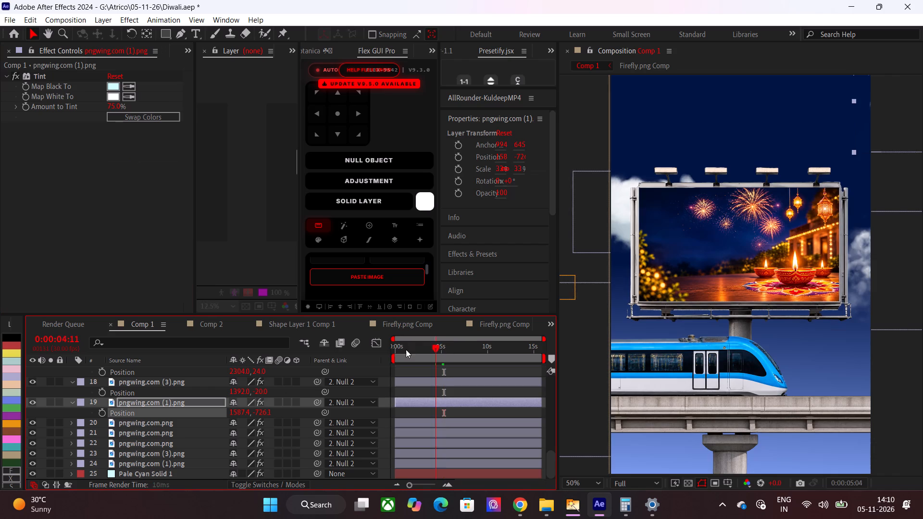
{"action": "left_click_drag", "start_coordinate": [406, 349], "coordinate": [376, 354]}
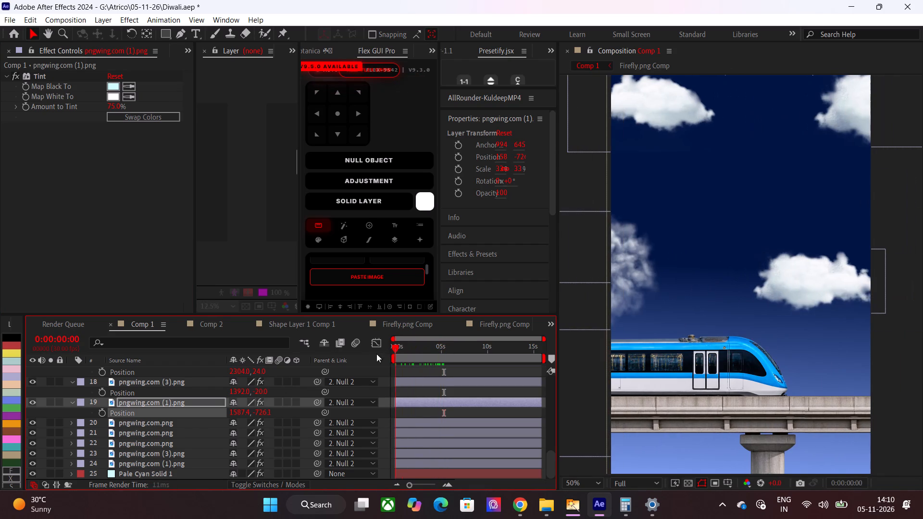
{"action": "left_click_drag", "start_coordinate": [376, 354], "coordinate": [374, 354]}
{"action": "scroll", "coordinate": [176, 424], "scroll_direction": "down", "scroll_amount": 1}
{"action": "left_click", "coordinate": [142, 464]}
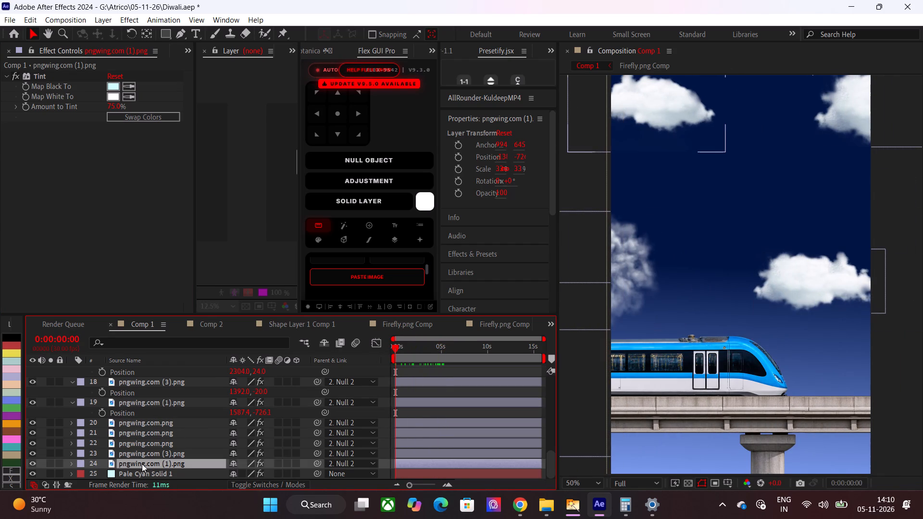
{"action": "scroll", "coordinate": [133, 464], "scroll_direction": "up", "scroll_amount": 1}
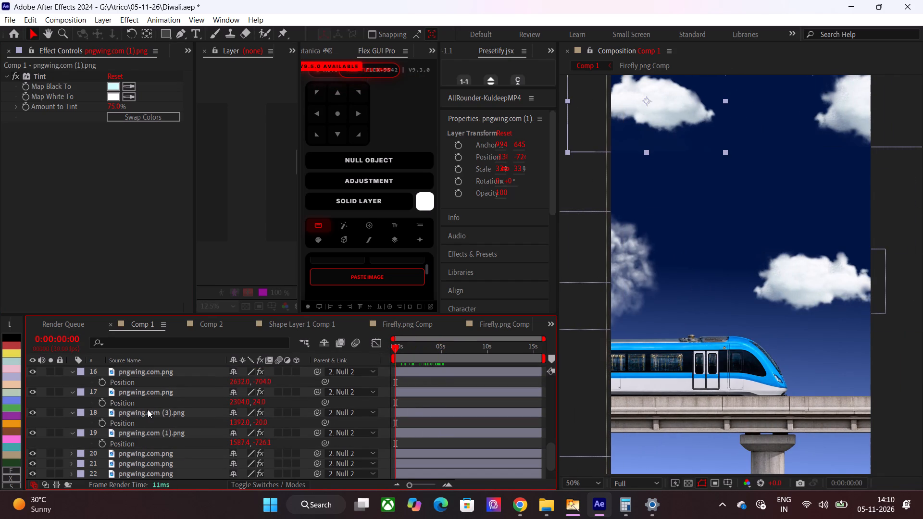
{"action": "scroll", "coordinate": [148, 409], "scroll_direction": "up", "scroll_amount": 2}
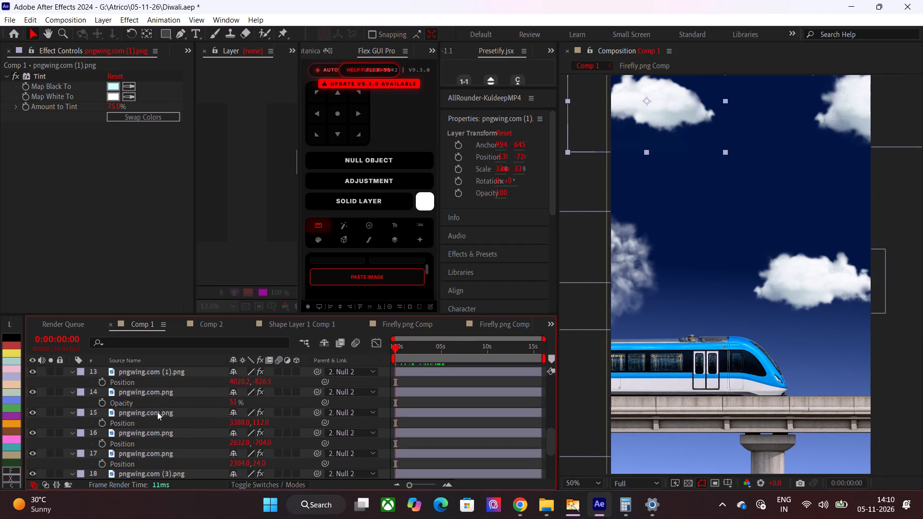
{"action": "scroll", "coordinate": [163, 398], "scroll_direction": "up", "scroll_amount": 2}
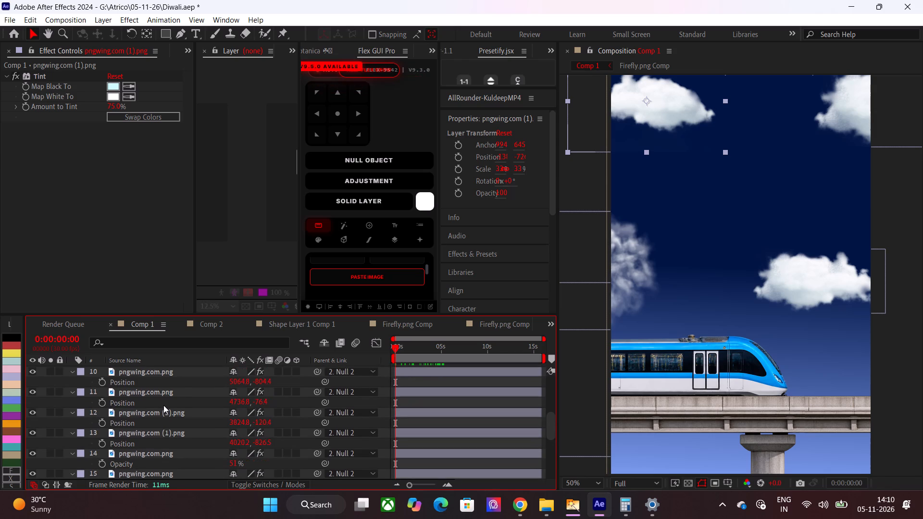
{"action": "scroll", "coordinate": [162, 404], "scroll_direction": "up", "scroll_amount": 1}
{"action": "scroll", "coordinate": [162, 404], "scroll_direction": "up", "scroll_amount": 2, "text": "shift"}
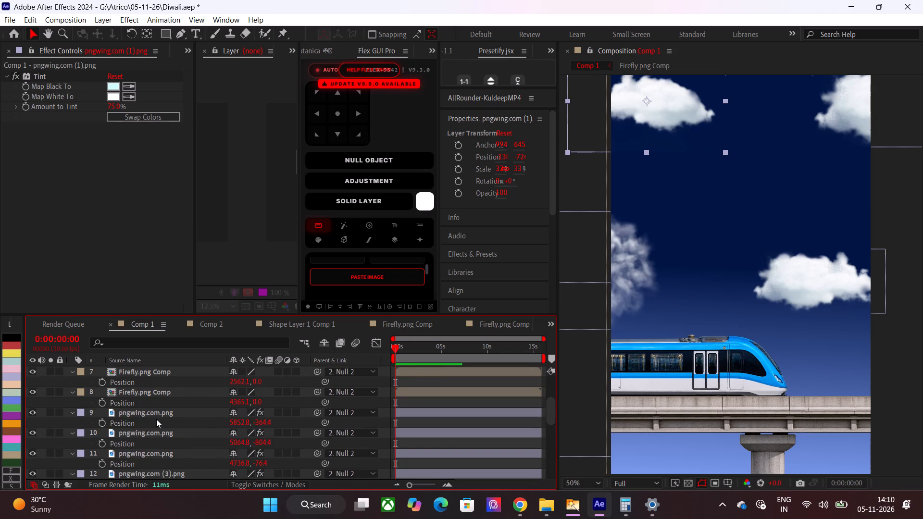
{"action": "left_click", "coordinate": [169, 413], "text": "shift"}
{"action": "key", "text": "t"}
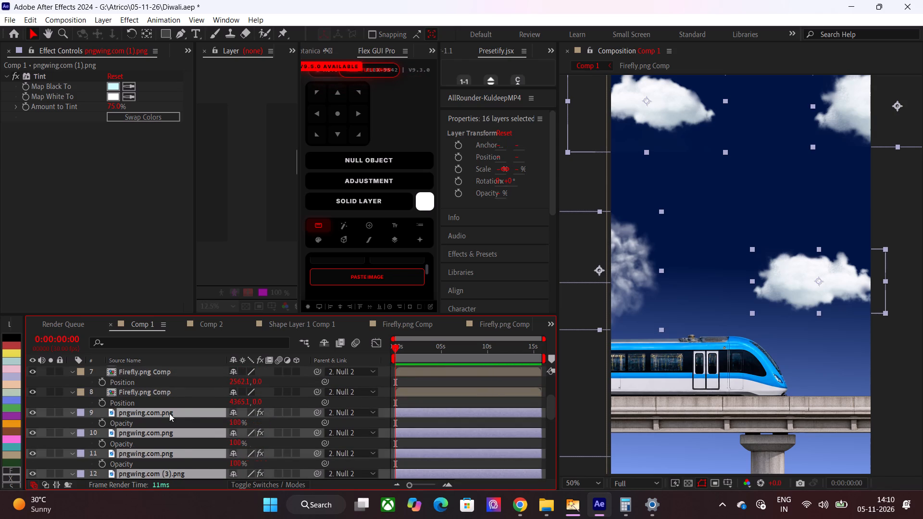
{"action": "left_click_drag", "start_coordinate": [237, 402], "coordinate": [197, 402]}
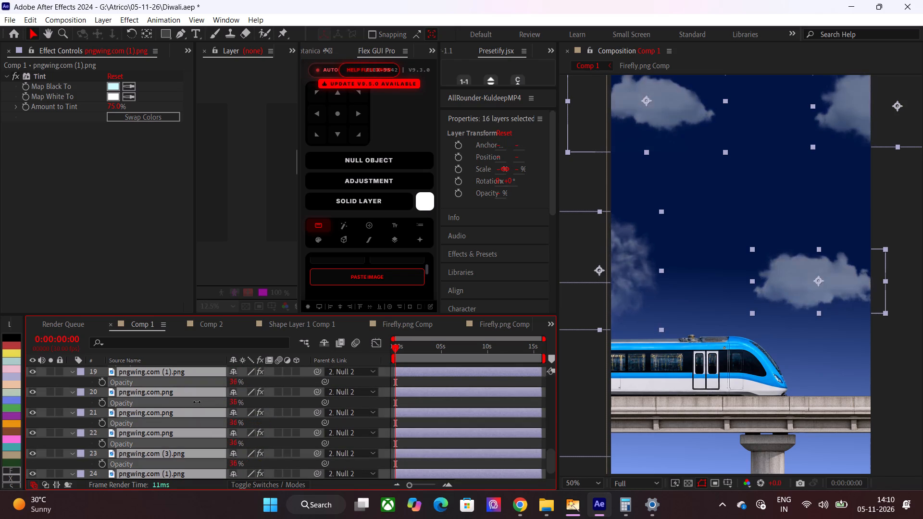
{"action": "left_click_drag", "start_coordinate": [197, 402], "coordinate": [199, 402]}
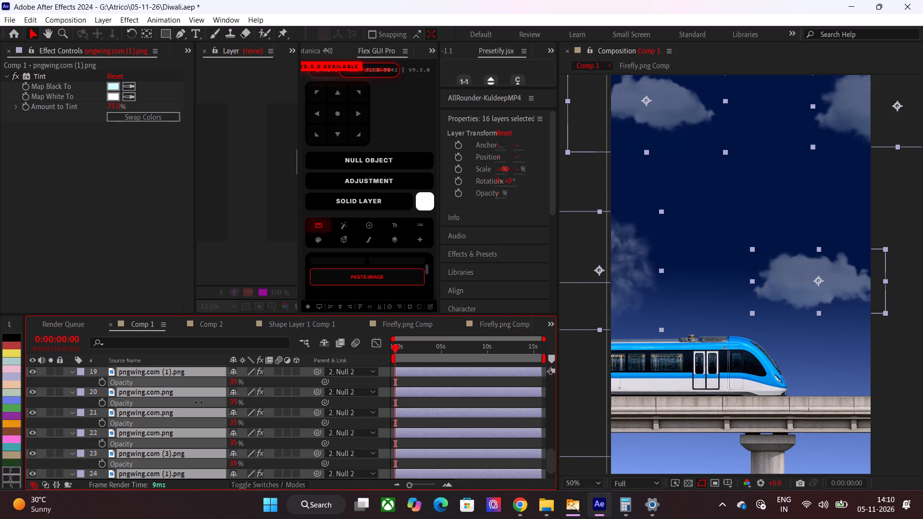
{"action": "left_click_drag", "start_coordinate": [199, 402], "coordinate": [199, 402]}
Scrub through Comp 1 to examine the faded clouds behind the billboards and train.
{"action": "left_click", "coordinate": [416, 402]}
{"action": "left_click_drag", "start_coordinate": [412, 352], "coordinate": [423, 352]}
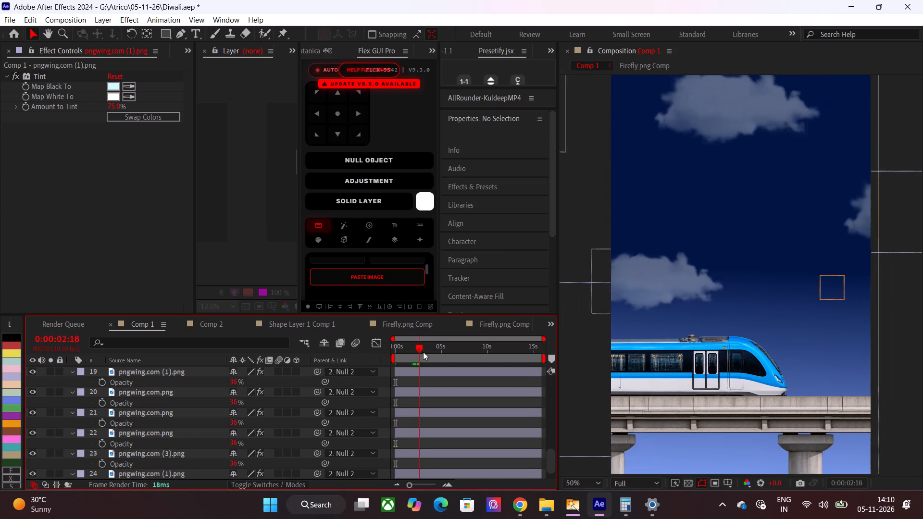
{"action": "left_click_drag", "start_coordinate": [423, 352], "coordinate": [442, 358]}
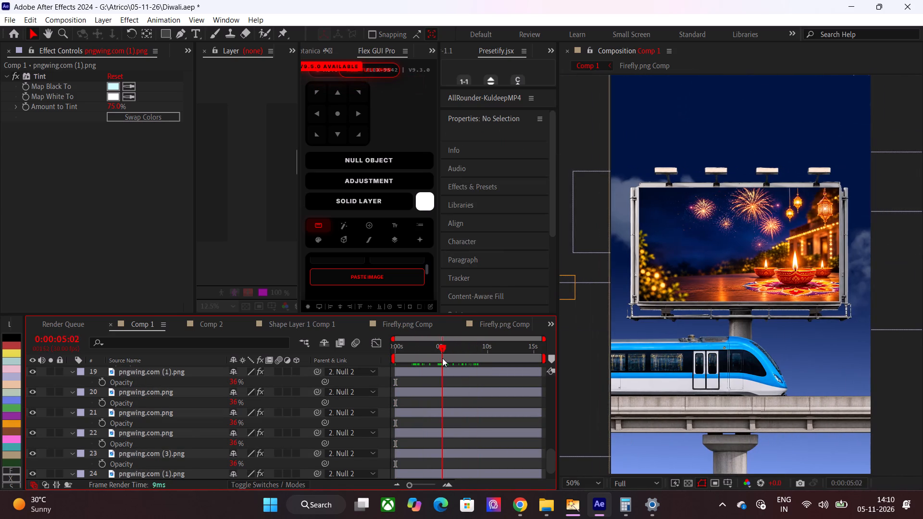
{"action": "left_click_drag", "start_coordinate": [442, 358], "coordinate": [474, 361]}
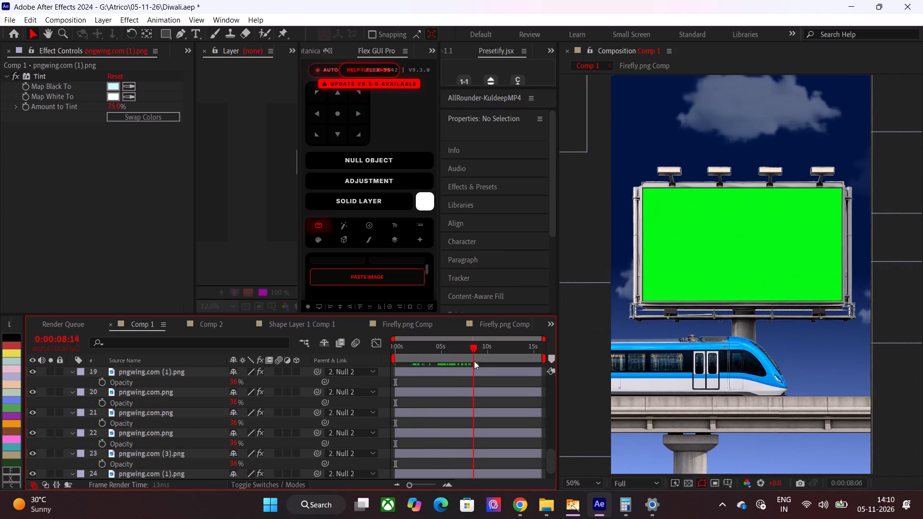
{"action": "left_click_drag", "start_coordinate": [474, 361], "coordinate": [520, 365]}
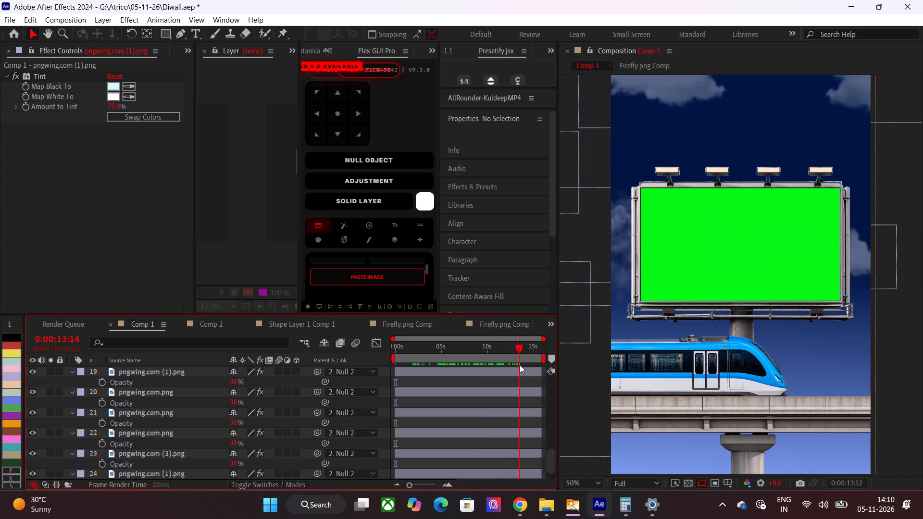
{"action": "left_click_drag", "start_coordinate": [520, 365], "coordinate": [435, 376]}
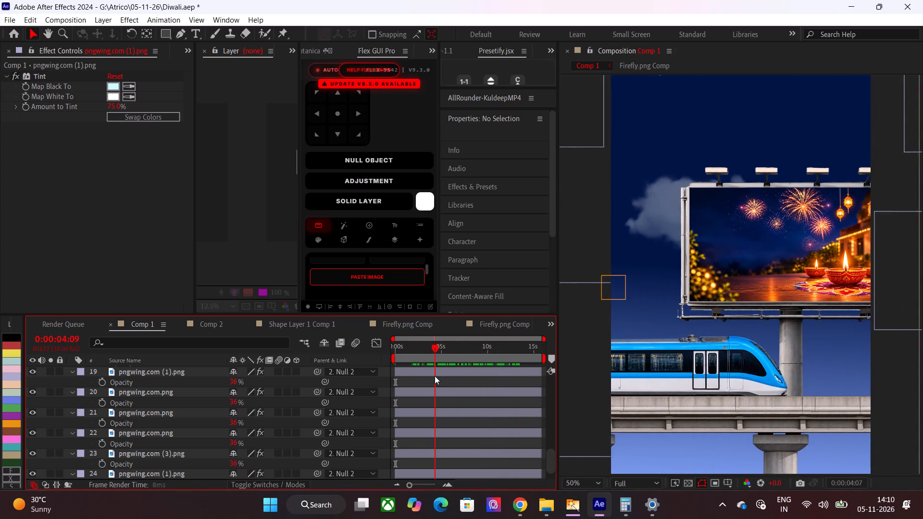
{"action": "left_click_drag", "start_coordinate": [435, 376], "coordinate": [442, 376]}
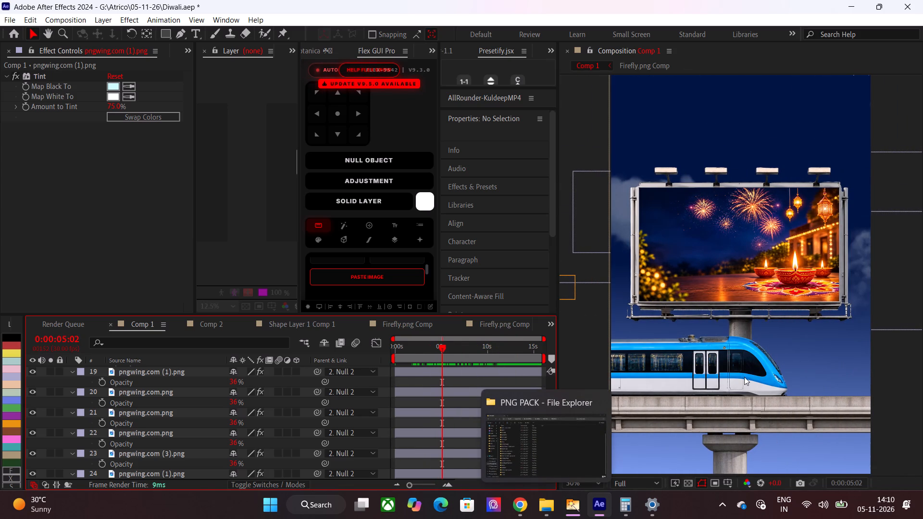
Save the Diwali.aep project and minimize the After Effects window.
{"action": "scroll", "coordinate": [701, 328], "scroll_direction": "up", "scroll_amount": 1}
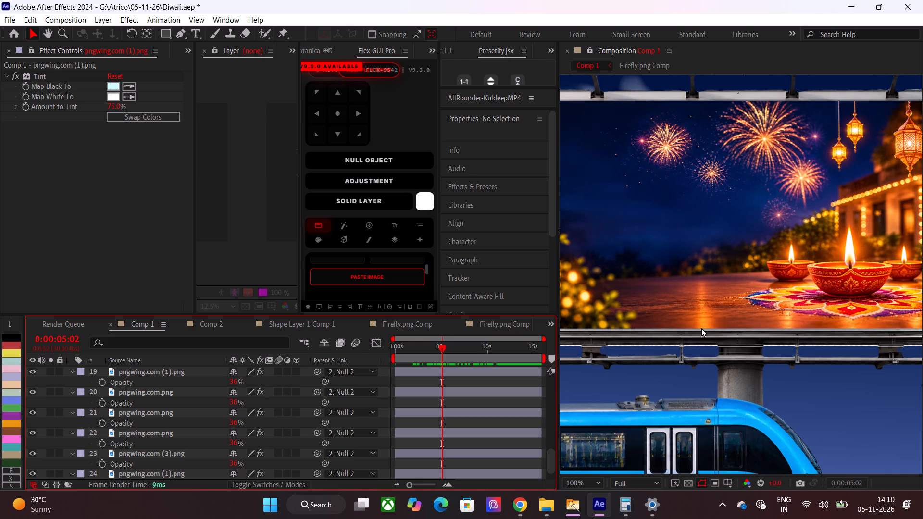
{"action": "scroll", "coordinate": [701, 348], "scroll_direction": "down", "scroll_amount": 1}
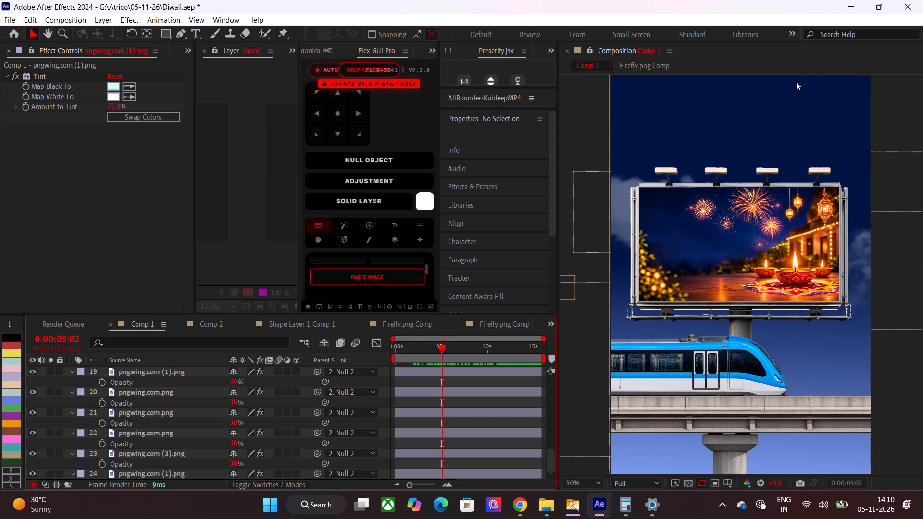
{"action": "key", "text": "ctrl+s"}
{"action": "left_click", "coordinate": [848, 0]}
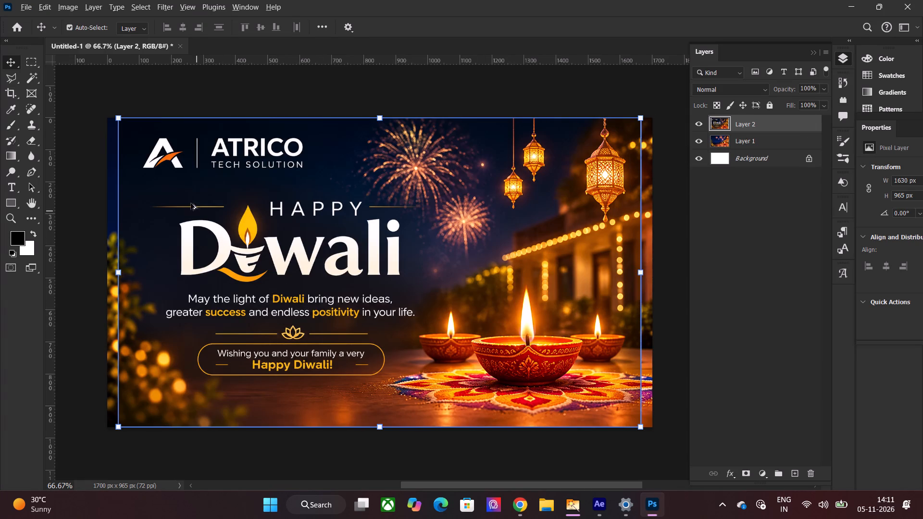
Marquee-select an area of about 606 x 167 px around the Atrico Tech Solution logo on Layer 2 and delete it.
{"action": "scroll", "coordinate": [186, 195], "scroll_direction": "up", "scroll_amount": 5, "text": "alt"}
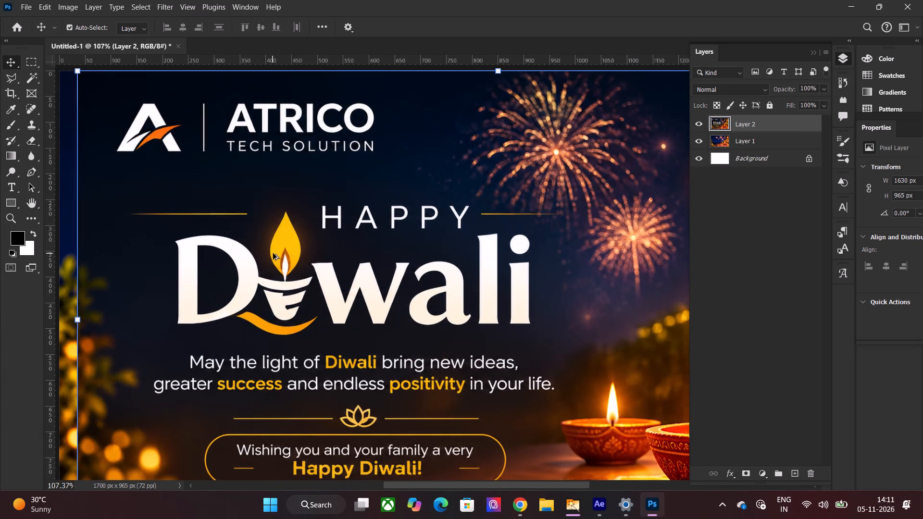
{"action": "scroll", "coordinate": [274, 253], "scroll_direction": "down", "scroll_amount": 2, "text": "alt"}
{"action": "scroll", "coordinate": [283, 264], "scroll_direction": "down", "scroll_amount": 3}
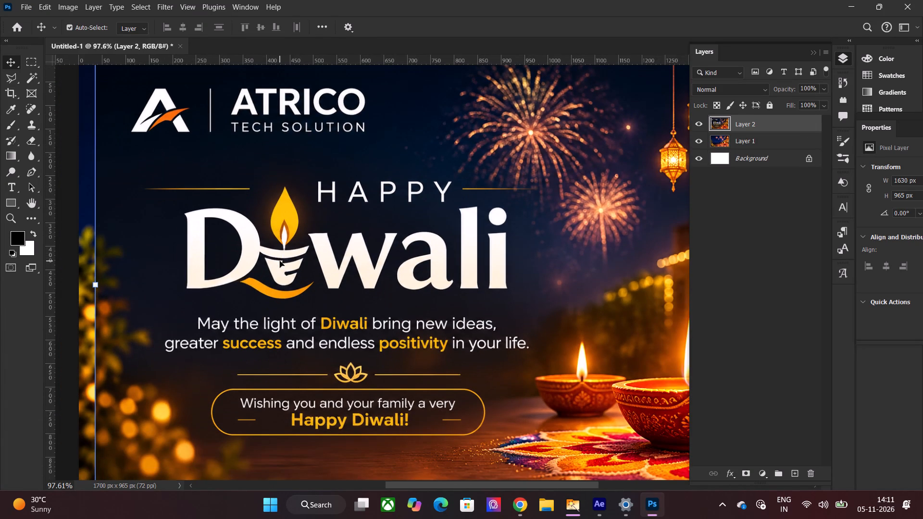
{"action": "scroll", "coordinate": [280, 261], "scroll_direction": "up", "scroll_amount": 3}
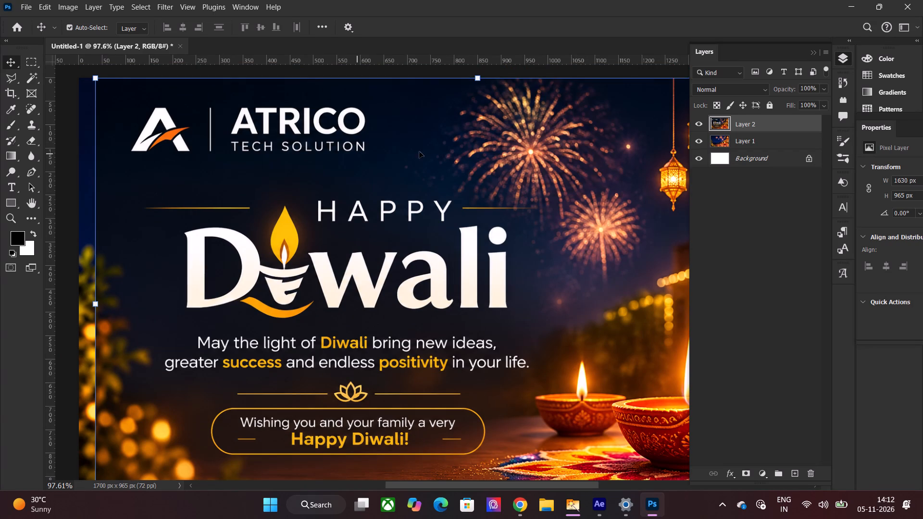
{"action": "left_click", "coordinate": [28, 59]}
{"action": "left_click_drag", "start_coordinate": [125, 89], "coordinate": [125, 89]}
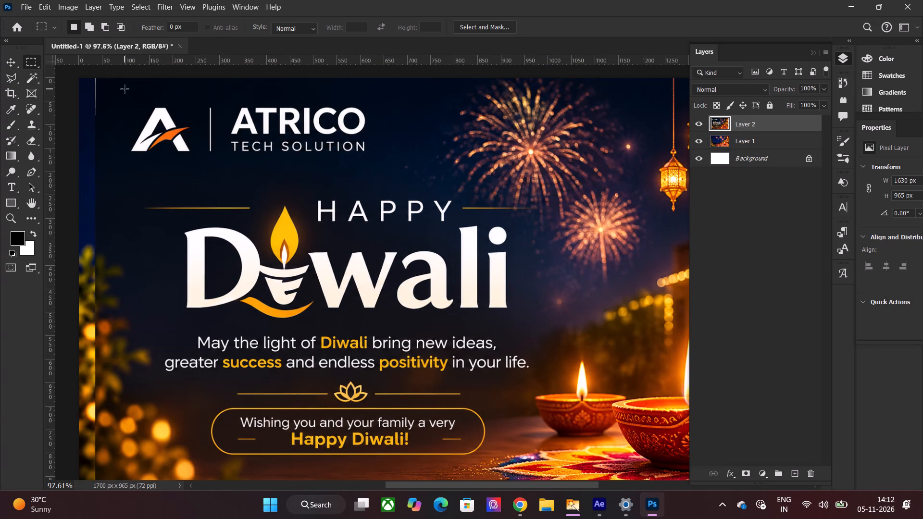
{"action": "left_click_drag", "start_coordinate": [125, 89], "coordinate": [409, 166]}
{"action": "key", "text": "Delete"}
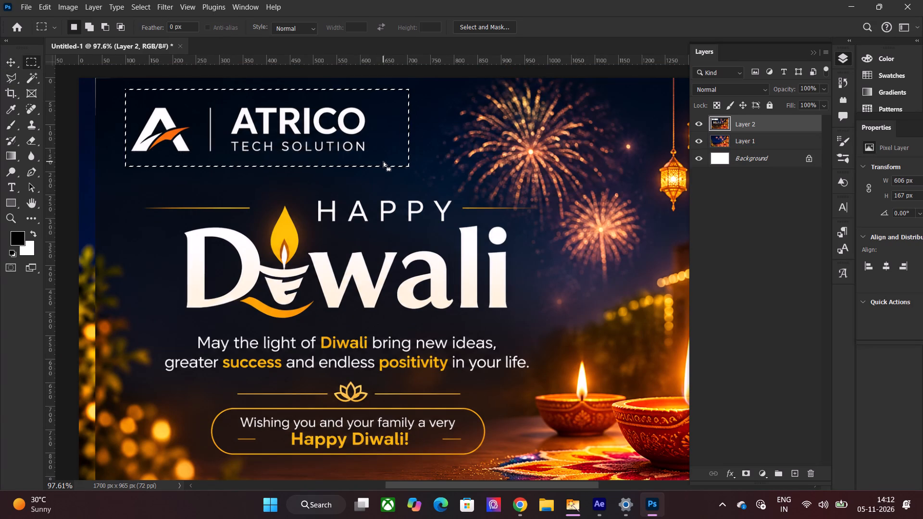
Clear the marquee selection around the deleted logo area on Layer 2.
{"action": "key", "text": "ctrl+d"}
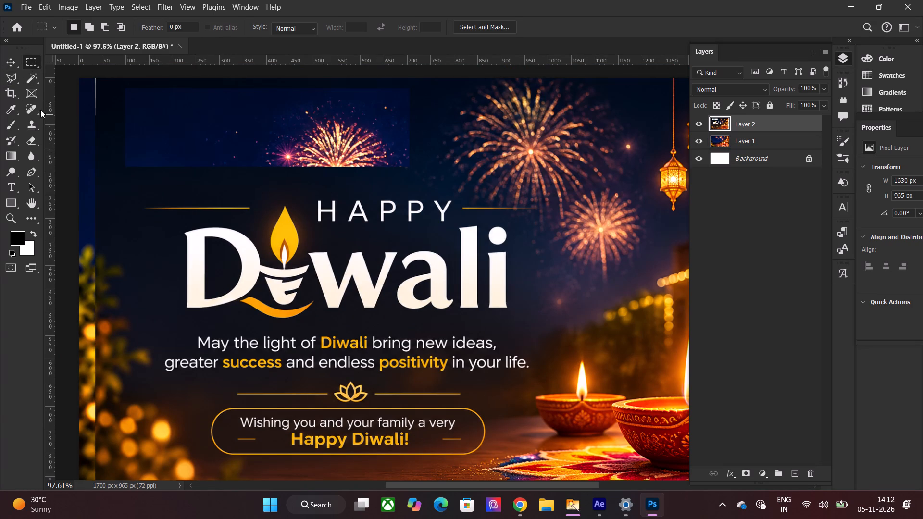
{"action": "left_click", "coordinate": [11, 62]}
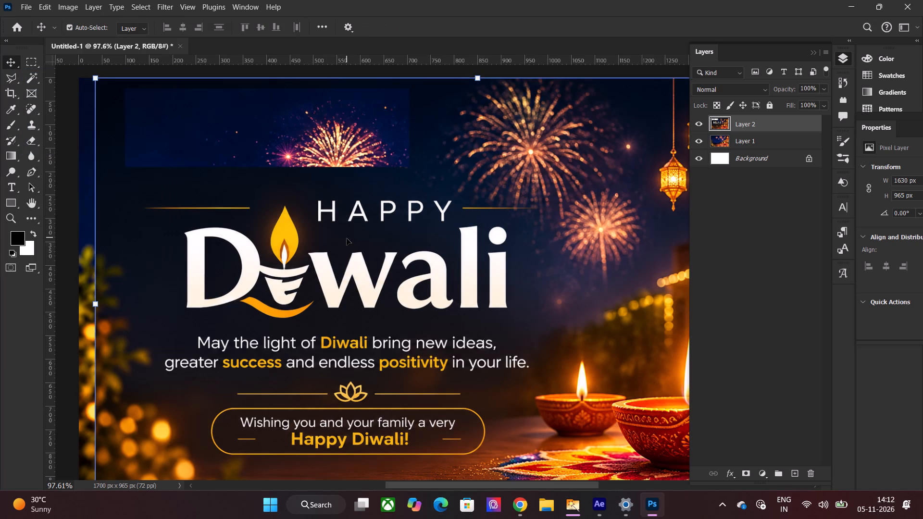
Add the white text "HAPPY" in SF Pro Display Medium, 42 pt, over the artwork's original HAPPY heading.
{"action": "scroll", "coordinate": [347, 238], "scroll_direction": "up", "scroll_amount": 2, "text": "alt"}
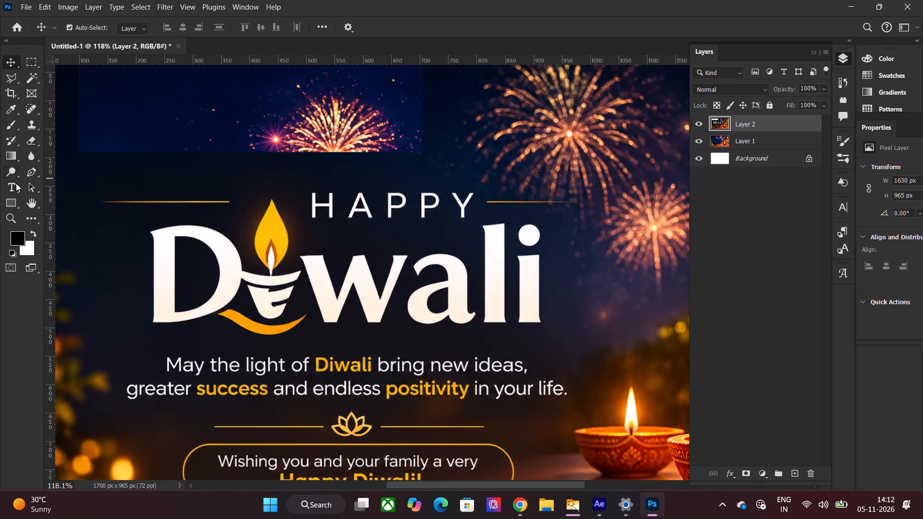
{"action": "left_click", "coordinate": [12, 186]}
{"action": "left_click", "coordinate": [359, 206]}
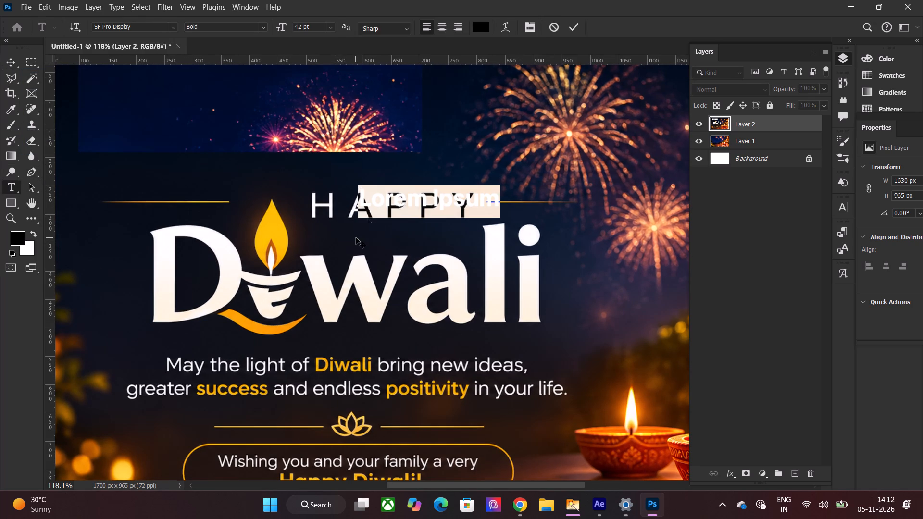
{"action": "left_click", "coordinate": [480, 26]}
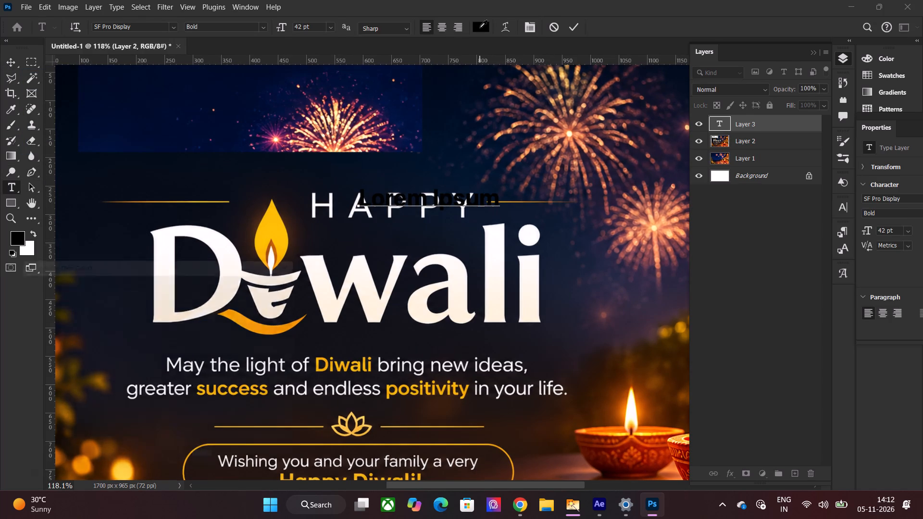
{"action": "left_click_drag", "start_coordinate": [100, 321], "coordinate": [0, 261]}
{"action": "left_click", "coordinate": [274, 280]}
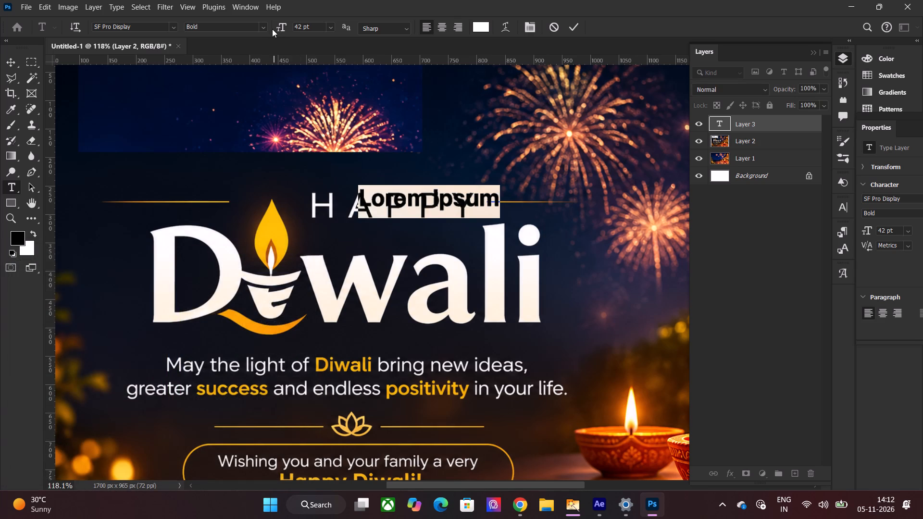
{"action": "left_click", "coordinate": [262, 25]}
{"action": "left_click", "coordinate": [241, 107]}
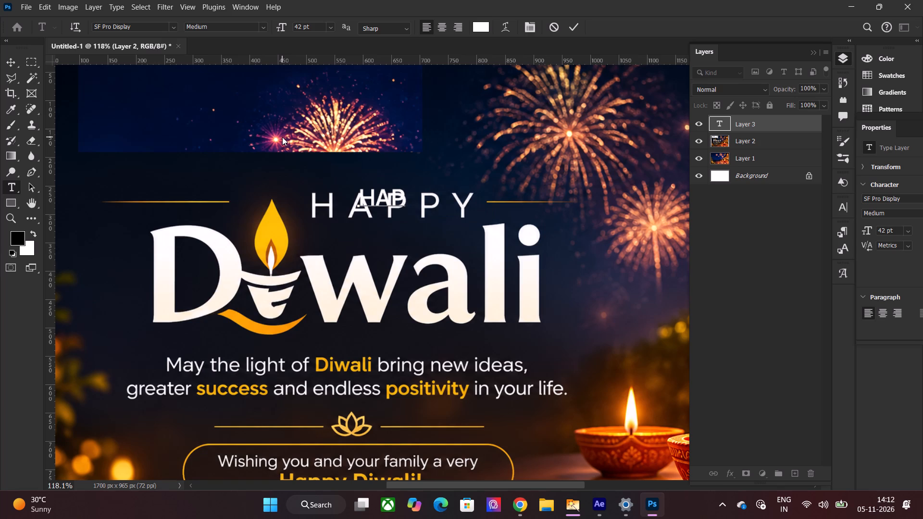
{"action": "type", "text": "PY"}
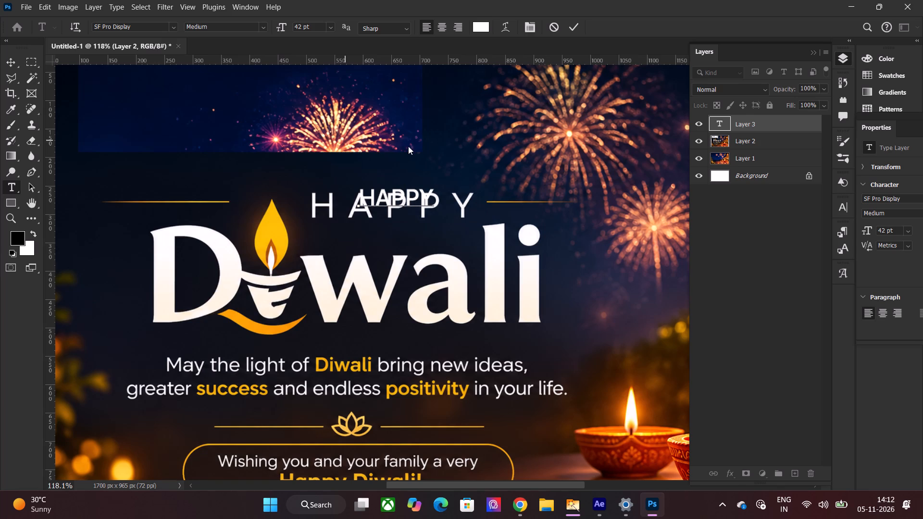
{"action": "key", "text": "ctrl+a"}
{"action": "key", "text": "ctrl+s"}
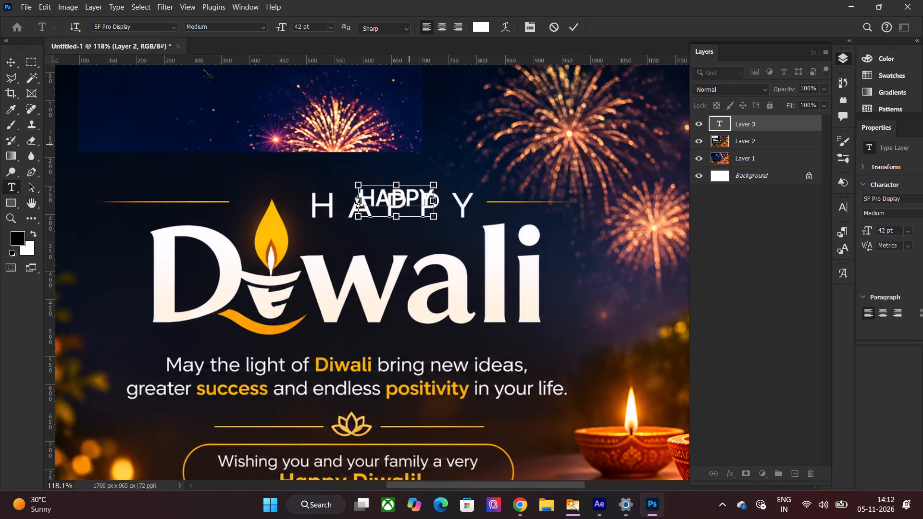
{"action": "left_click", "coordinate": [571, 26]}
{"action": "left_click", "coordinate": [9, 64]}
{"action": "left_click", "coordinate": [573, 27]}
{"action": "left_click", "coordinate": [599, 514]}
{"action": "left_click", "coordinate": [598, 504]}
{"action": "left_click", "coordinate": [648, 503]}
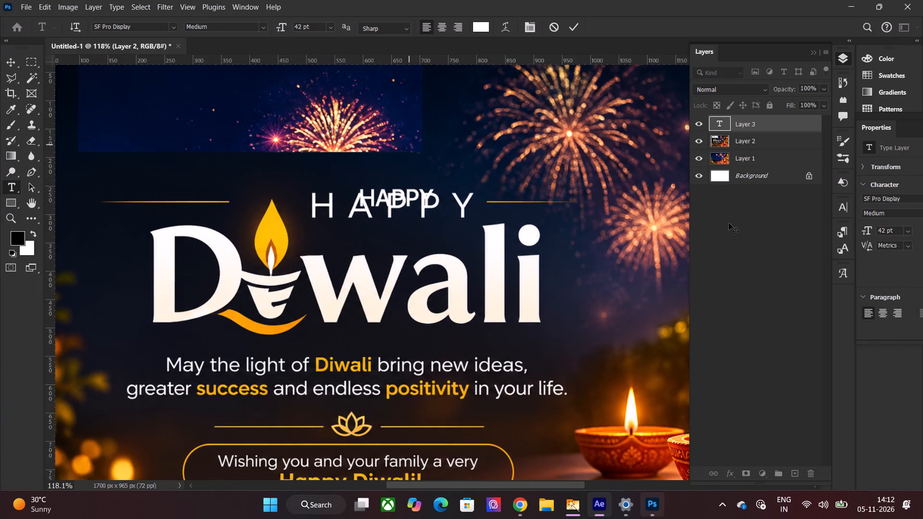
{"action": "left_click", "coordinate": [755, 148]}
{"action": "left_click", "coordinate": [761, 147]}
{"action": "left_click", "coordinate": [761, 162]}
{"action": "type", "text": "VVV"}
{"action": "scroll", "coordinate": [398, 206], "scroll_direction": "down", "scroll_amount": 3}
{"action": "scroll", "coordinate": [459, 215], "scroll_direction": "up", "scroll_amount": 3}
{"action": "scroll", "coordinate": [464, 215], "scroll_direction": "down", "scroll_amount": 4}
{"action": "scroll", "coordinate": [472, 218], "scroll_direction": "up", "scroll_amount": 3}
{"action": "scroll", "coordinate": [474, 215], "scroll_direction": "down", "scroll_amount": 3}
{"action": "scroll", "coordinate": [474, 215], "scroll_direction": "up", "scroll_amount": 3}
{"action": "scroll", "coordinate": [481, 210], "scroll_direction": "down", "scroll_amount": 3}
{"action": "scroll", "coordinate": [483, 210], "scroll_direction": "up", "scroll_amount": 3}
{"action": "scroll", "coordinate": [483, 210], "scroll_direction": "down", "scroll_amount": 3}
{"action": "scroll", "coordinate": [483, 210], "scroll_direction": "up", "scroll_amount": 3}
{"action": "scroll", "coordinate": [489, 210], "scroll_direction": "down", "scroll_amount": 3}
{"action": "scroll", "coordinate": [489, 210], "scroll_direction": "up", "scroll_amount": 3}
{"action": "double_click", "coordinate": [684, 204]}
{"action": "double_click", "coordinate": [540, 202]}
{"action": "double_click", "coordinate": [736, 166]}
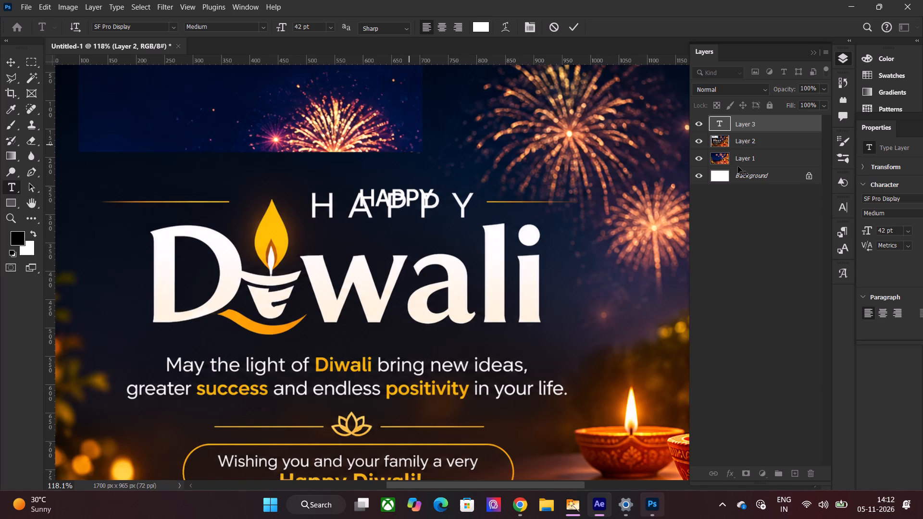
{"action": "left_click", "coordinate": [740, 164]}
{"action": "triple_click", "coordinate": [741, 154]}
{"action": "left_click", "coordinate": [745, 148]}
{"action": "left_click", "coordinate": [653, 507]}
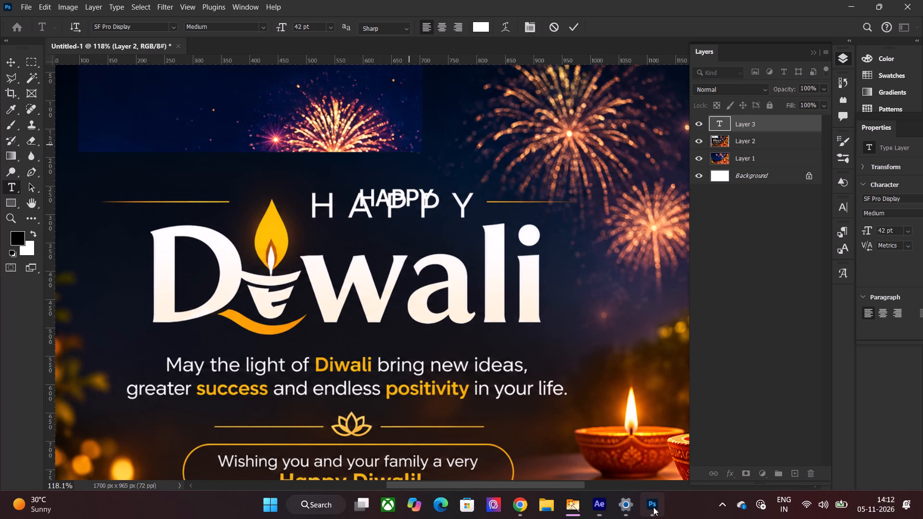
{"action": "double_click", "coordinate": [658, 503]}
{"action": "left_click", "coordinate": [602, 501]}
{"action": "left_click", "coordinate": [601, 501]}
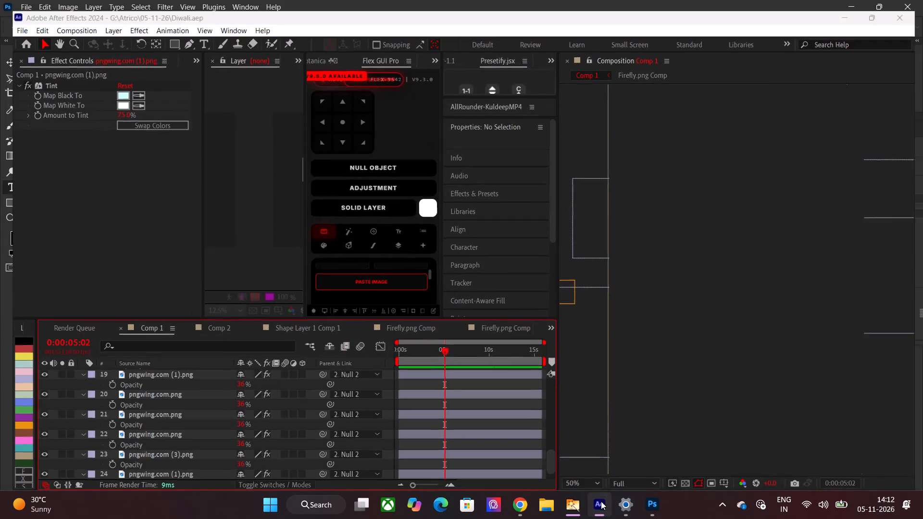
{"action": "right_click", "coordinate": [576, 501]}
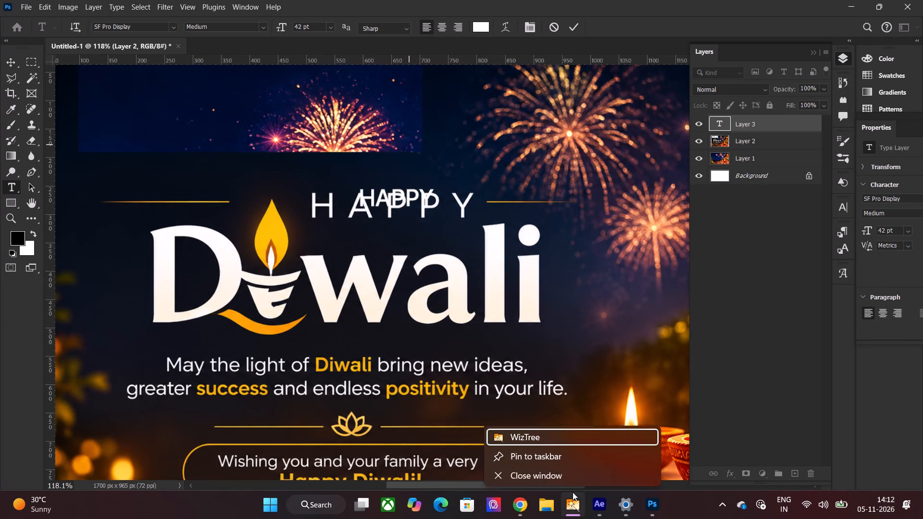